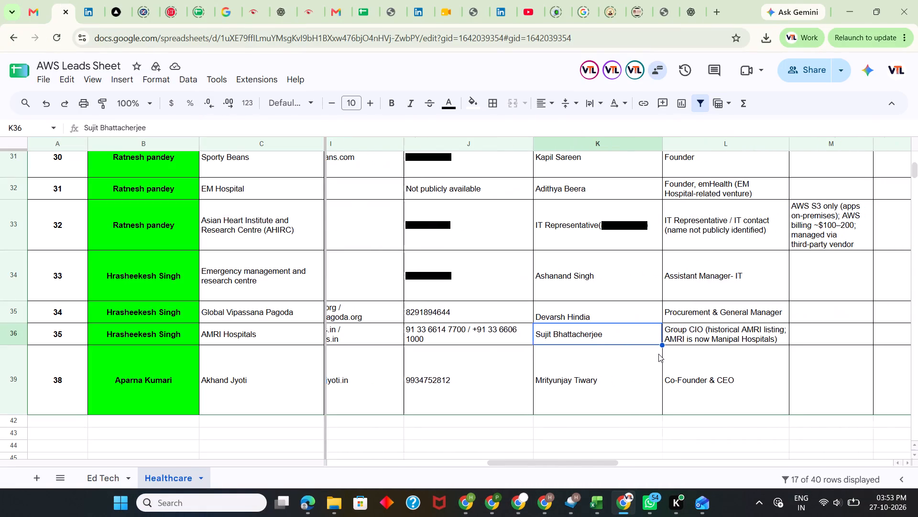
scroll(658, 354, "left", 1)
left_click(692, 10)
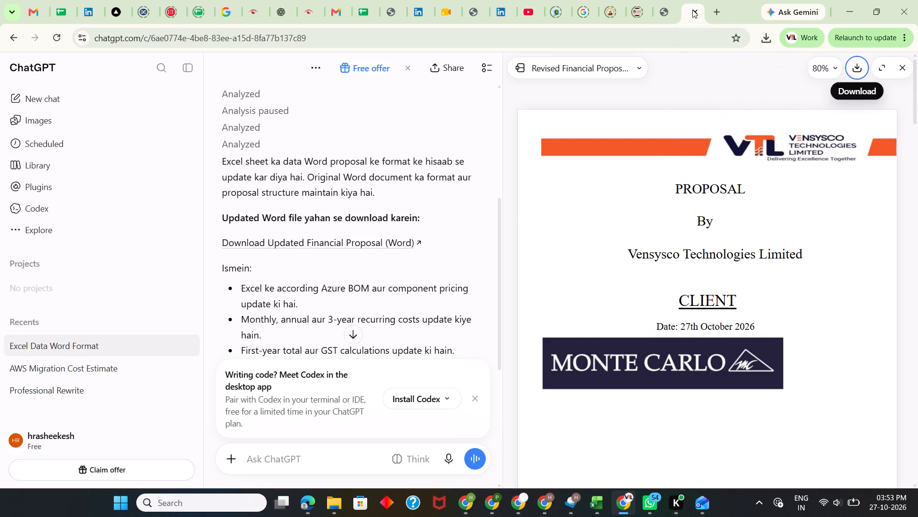
Reopen the Azure_AD_BOM_CentralIndia-TDC1.2 (2) workbook from Downloads and go over the Summary sheet's cost rows.
left_click(337, 504)
double_click(272, 134)
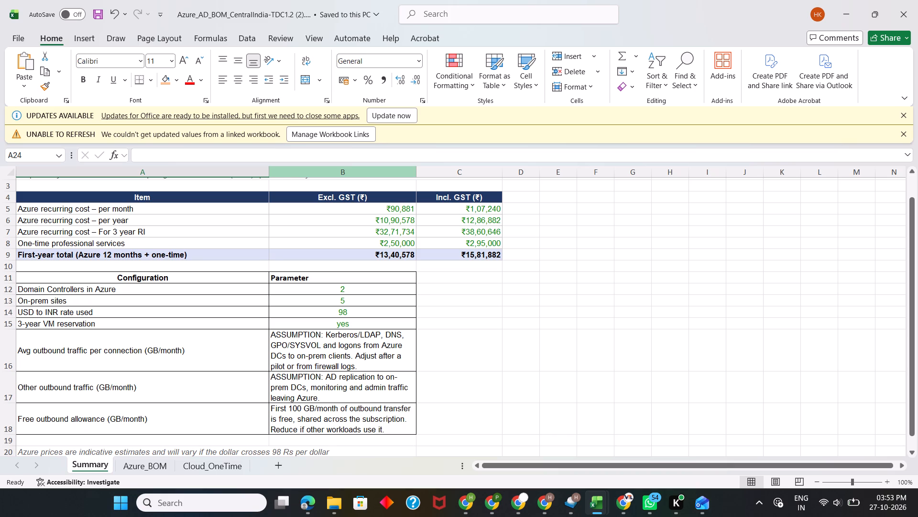
scroll(365, 246, "up", 2)
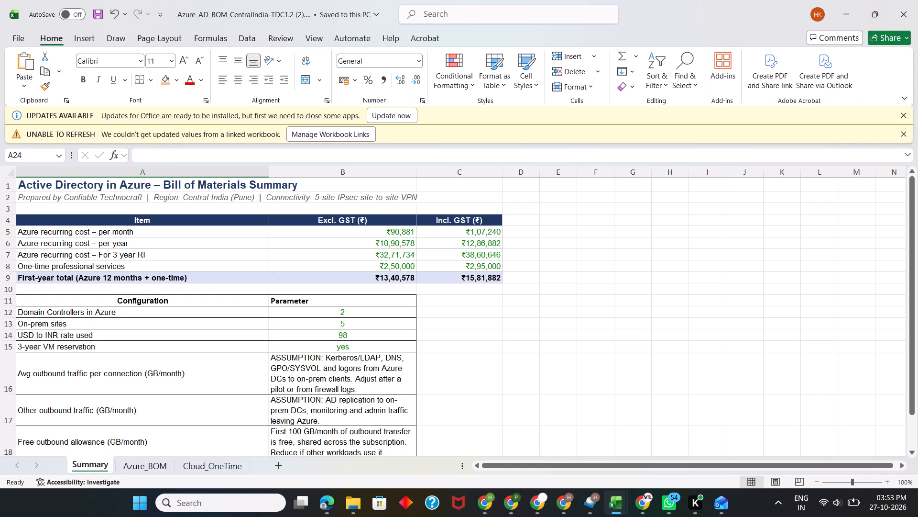
scroll(181, 306, "right", 1)
left_click(122, 236)
left_click(121, 242)
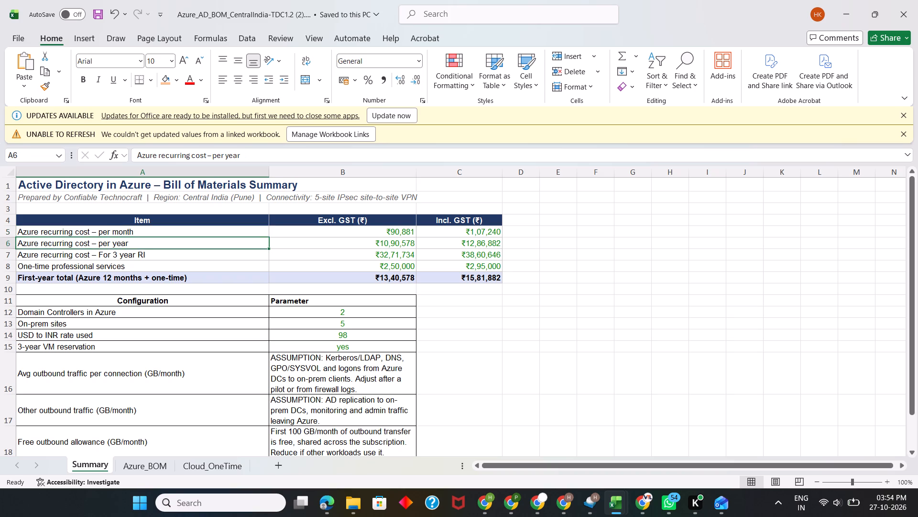
left_click(182, 281)
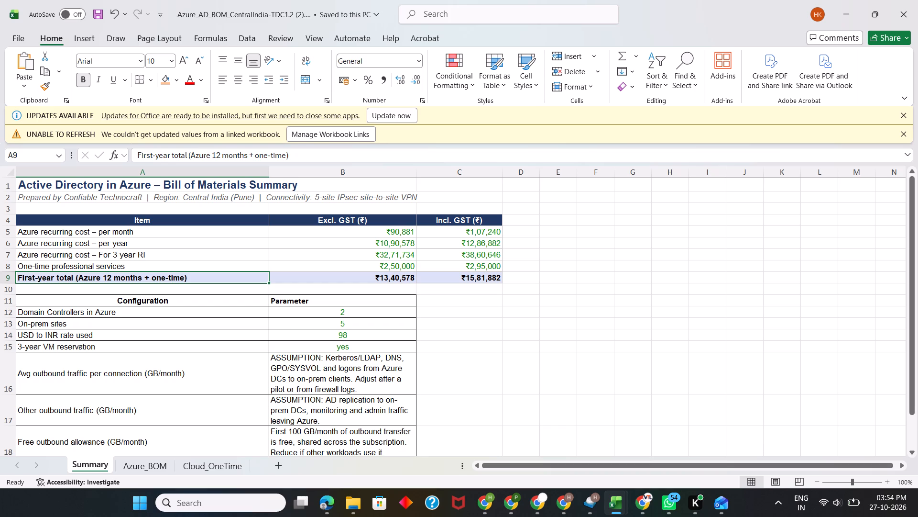
Copy the Item and Excl. GST columns of the Summary cost table, from the header row through First-year total.
left_click(33, 219)
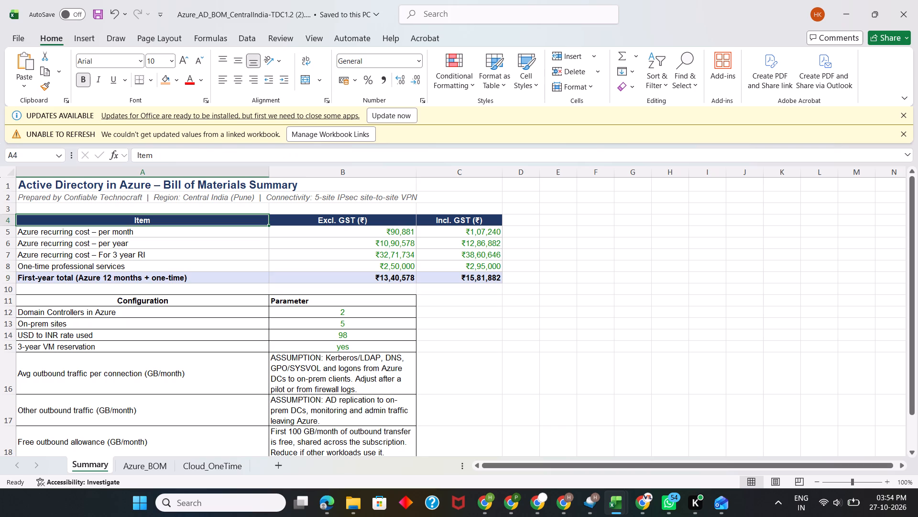
key("shift+Right")
key("shift+Down")
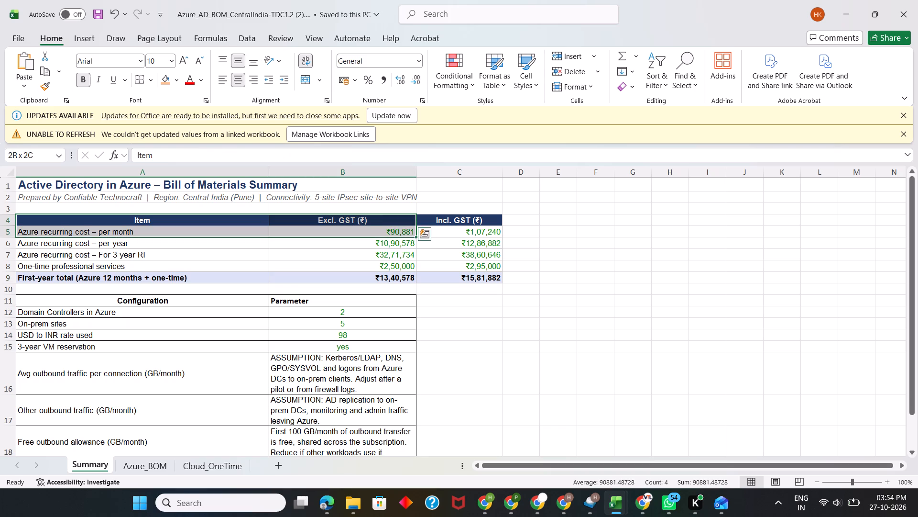
key("shift+Down")
key("shift+Down")
key("shift+Down")
key("shift+Down")
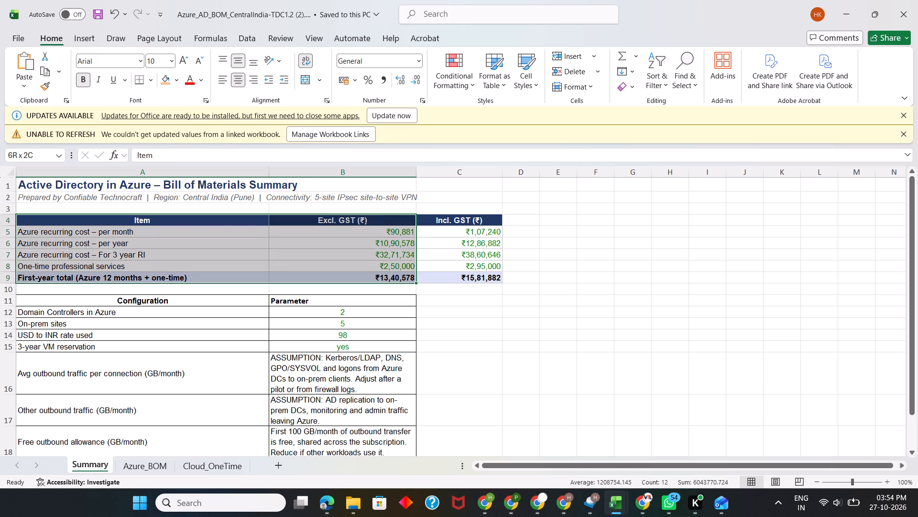
key("shift+Right")
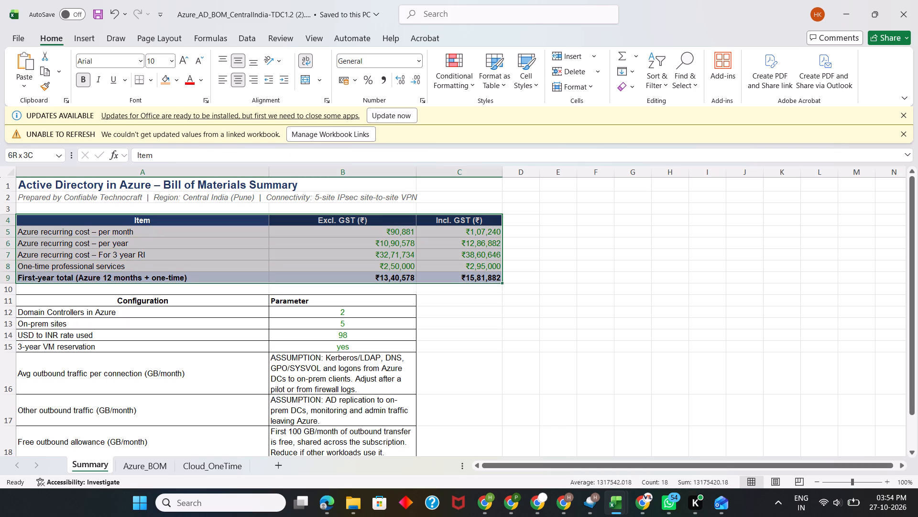
key("shift+Left")
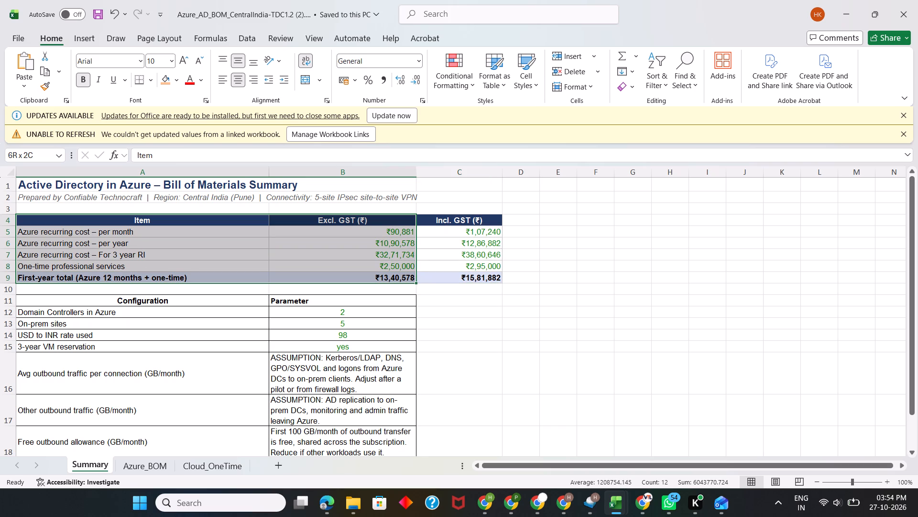
key("ctrl+c")
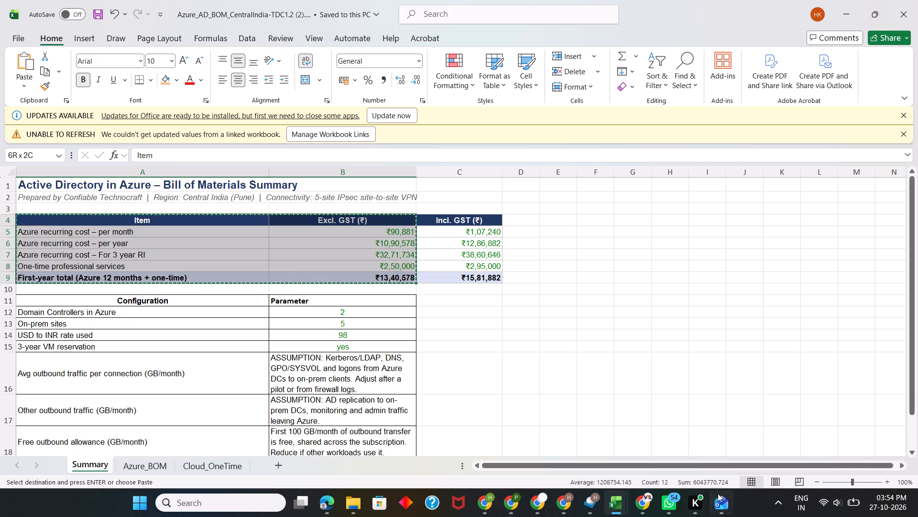
Open the Revised_Financial_Proposal_Azure_AD document from the Downloads folder in Word and maximize its window.
left_click(354, 498)
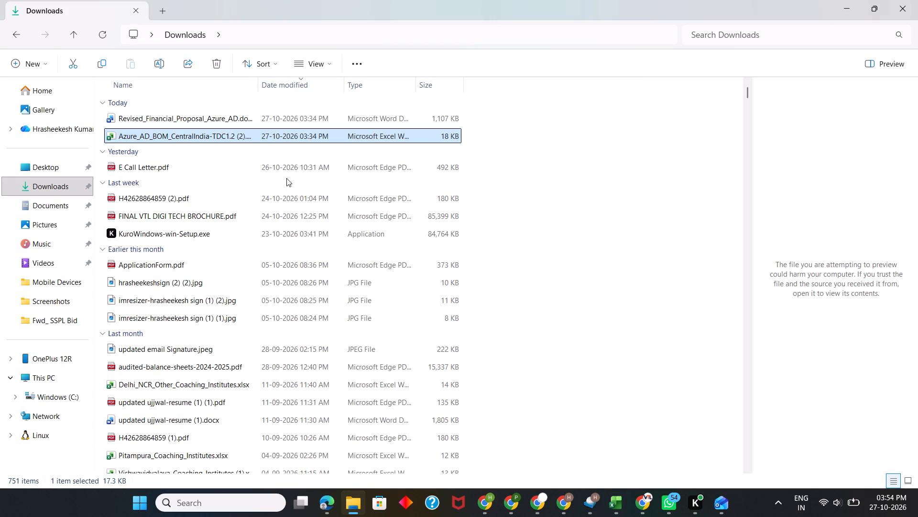
double_click(289, 117)
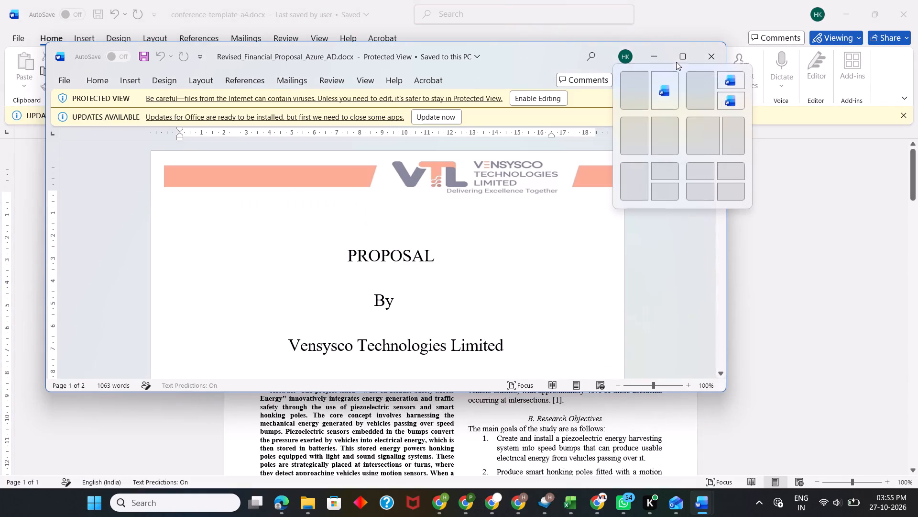
left_click(684, 51)
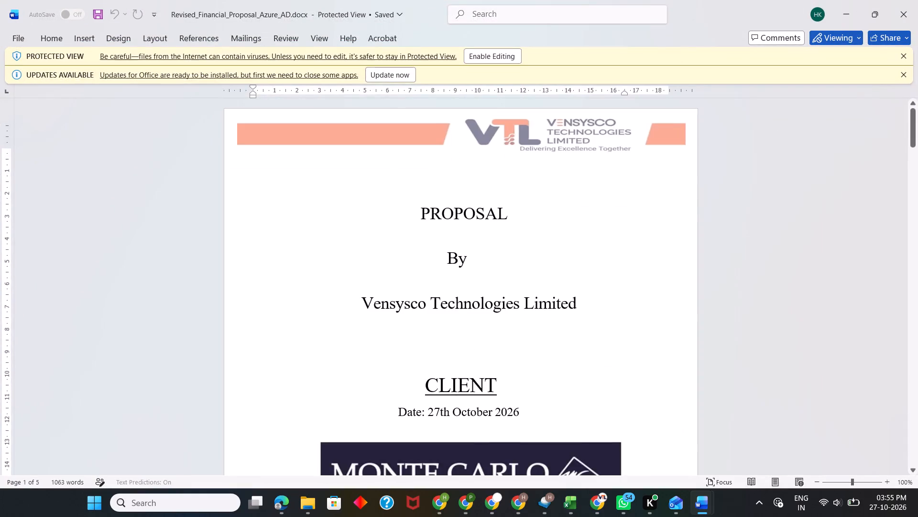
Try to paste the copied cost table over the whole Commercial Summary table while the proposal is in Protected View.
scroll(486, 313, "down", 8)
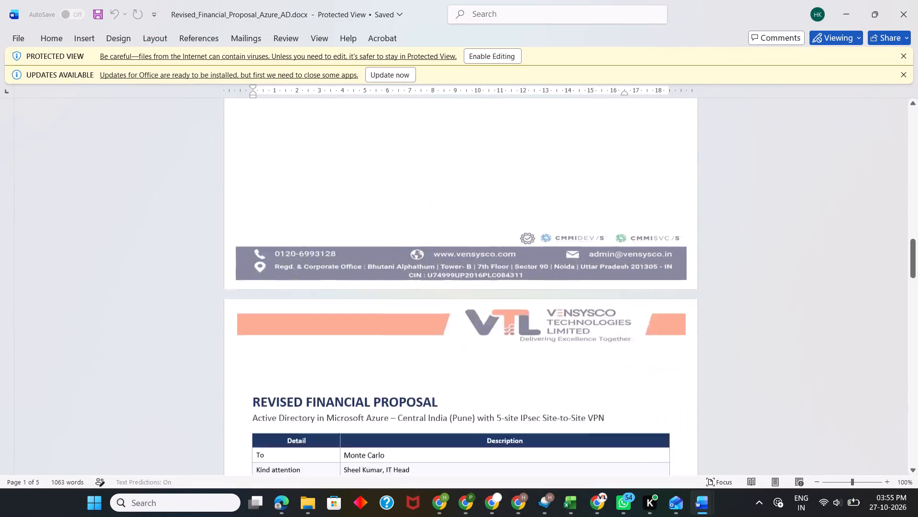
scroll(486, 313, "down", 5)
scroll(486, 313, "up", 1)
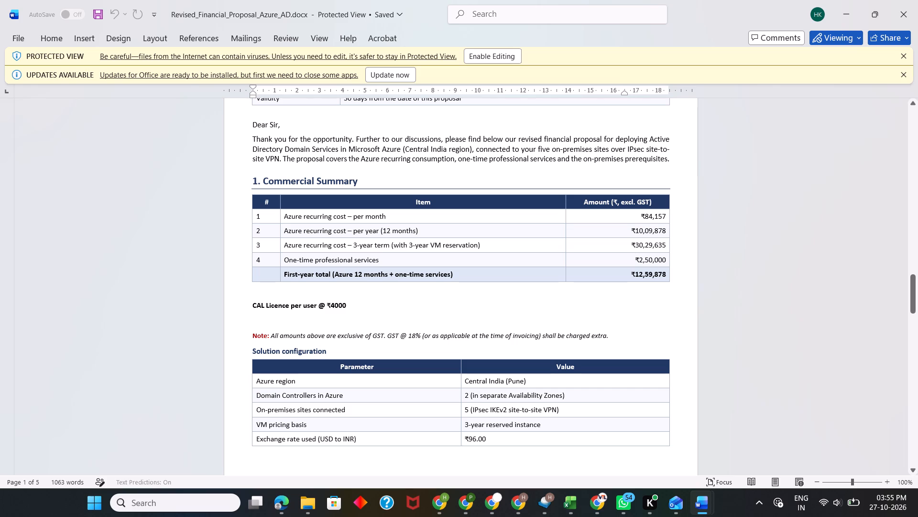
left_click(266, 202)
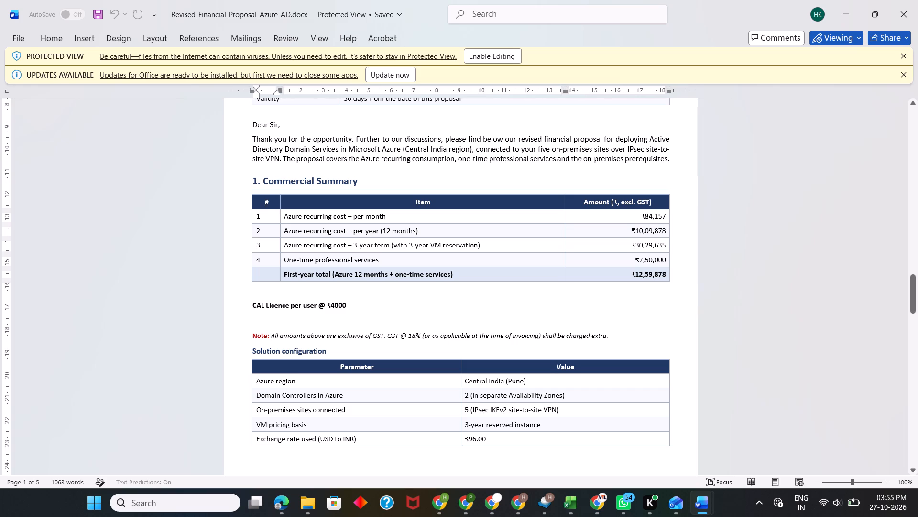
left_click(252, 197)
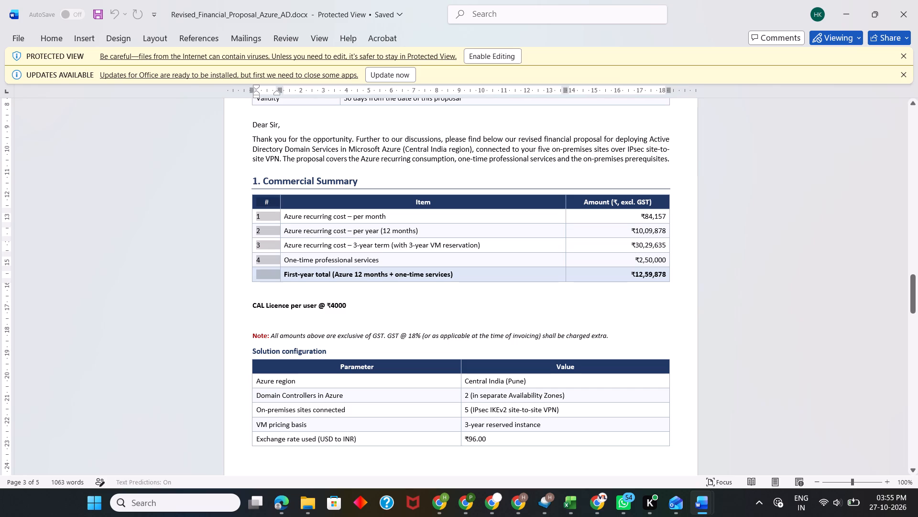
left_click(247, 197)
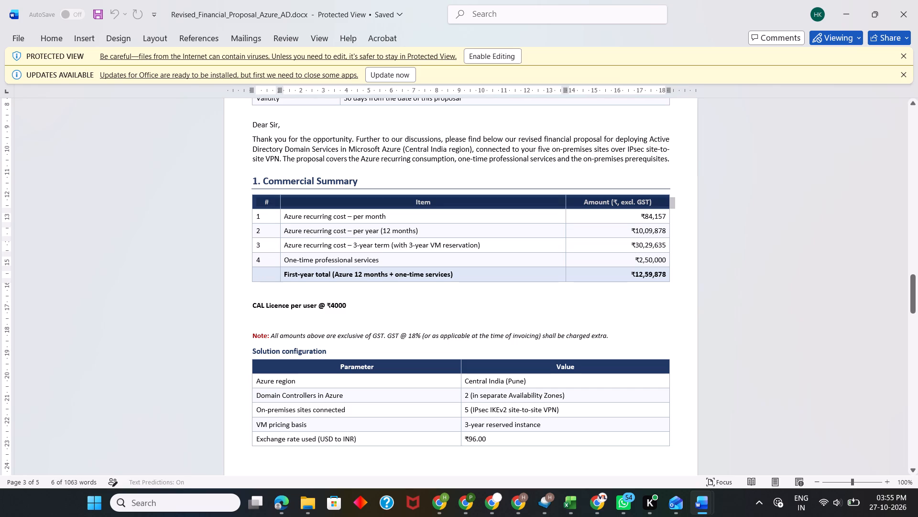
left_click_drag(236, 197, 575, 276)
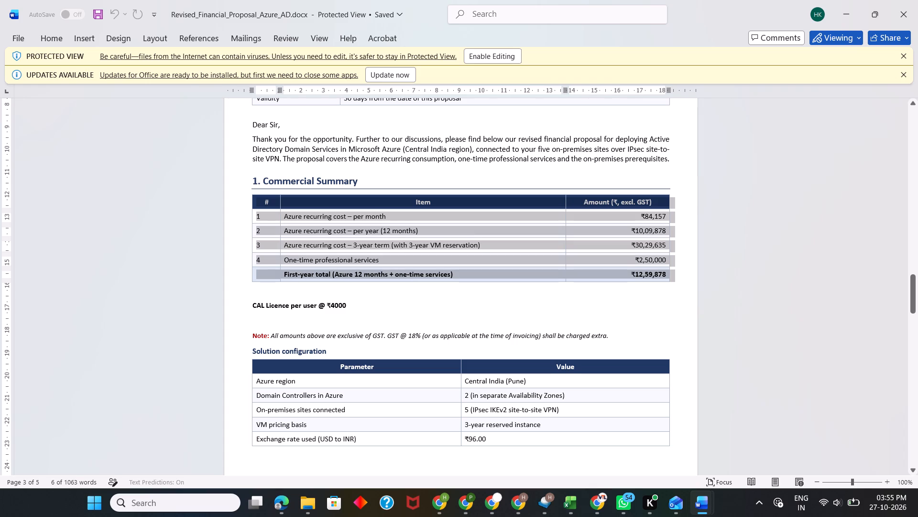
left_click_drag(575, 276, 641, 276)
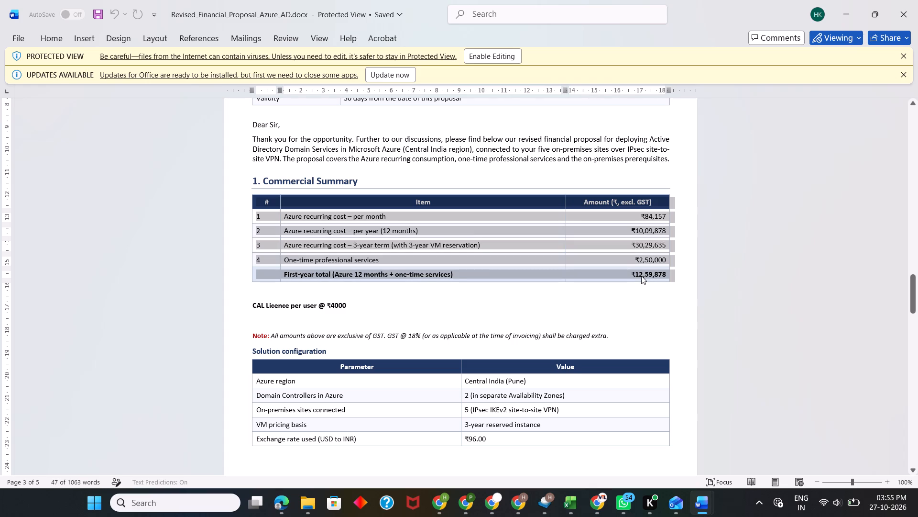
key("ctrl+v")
Enable editing of the proposal and paste the copied Excel cost table directly above the existing Commercial Summary table.
left_click(502, 59)
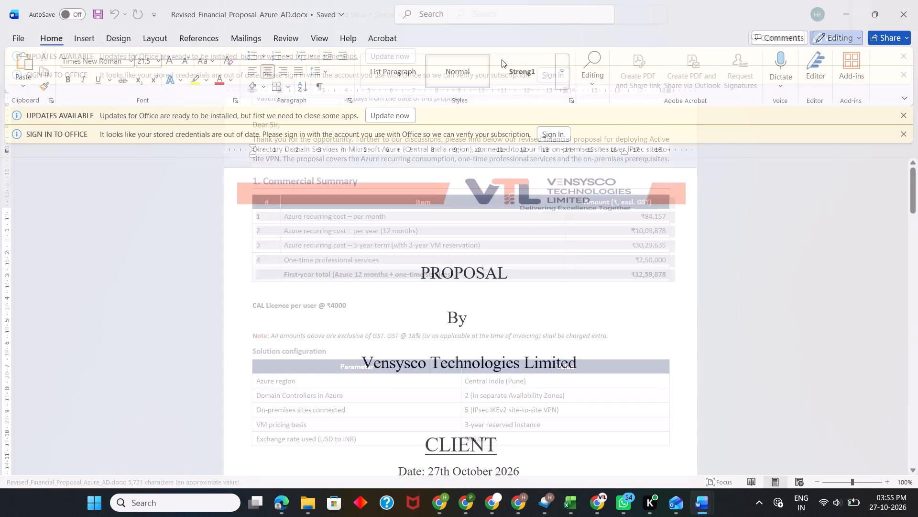
scroll(440, 255, "down", 5)
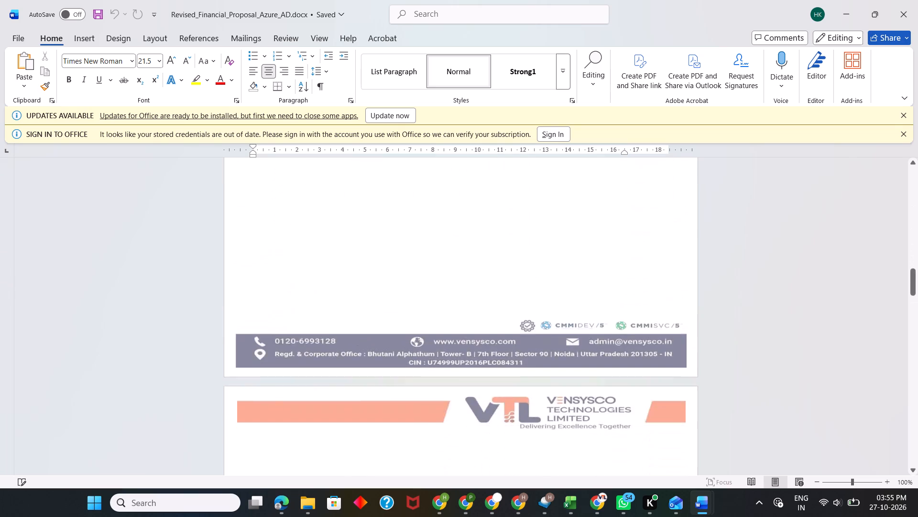
scroll(440, 255, "down", 4)
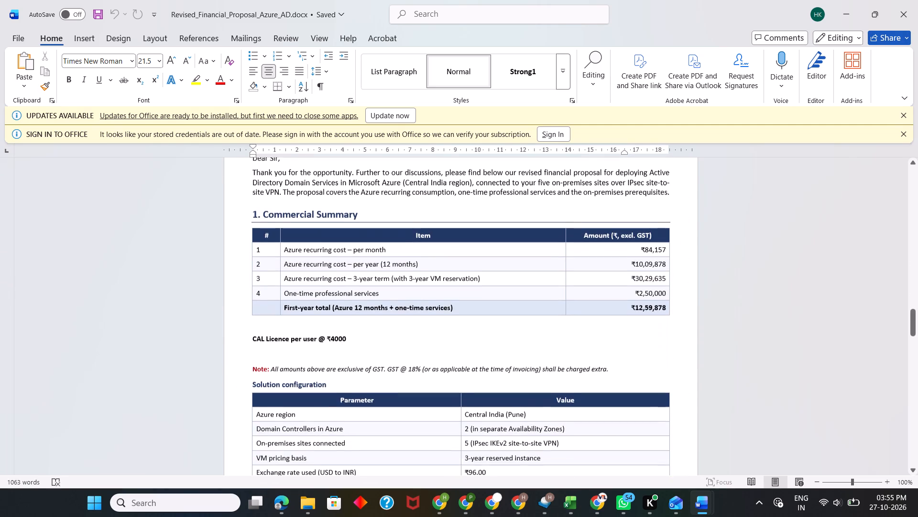
scroll(440, 255, "down", 1)
left_click(250, 213)
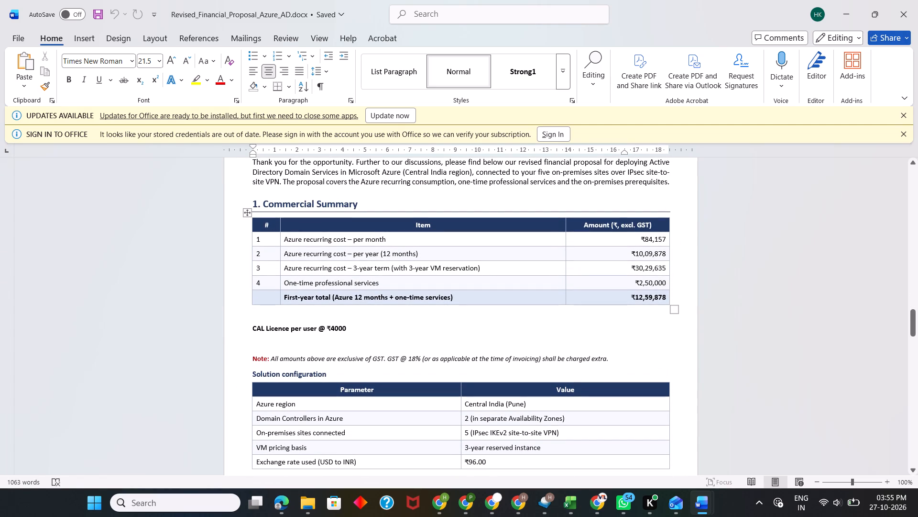
key("ctrl+v")
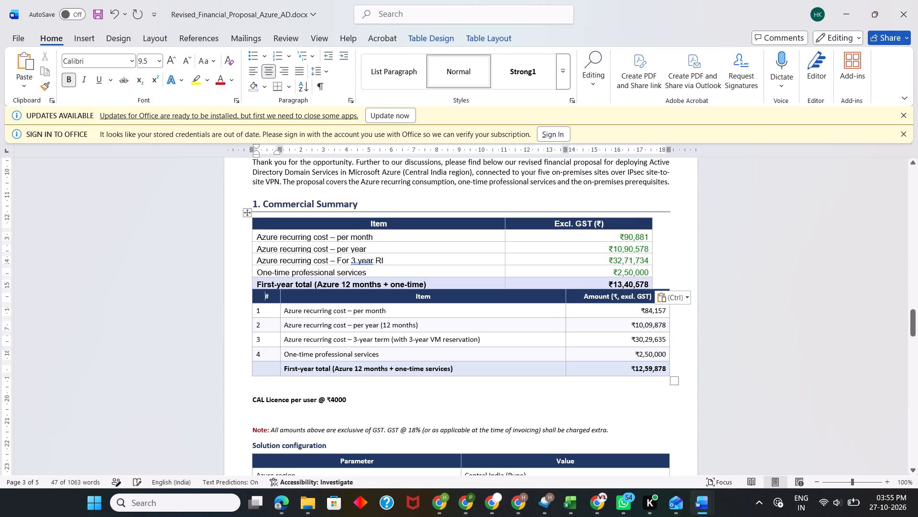
Delete the old numbered Commercial Summary table beneath the pasted cost table.
left_click(242, 295)
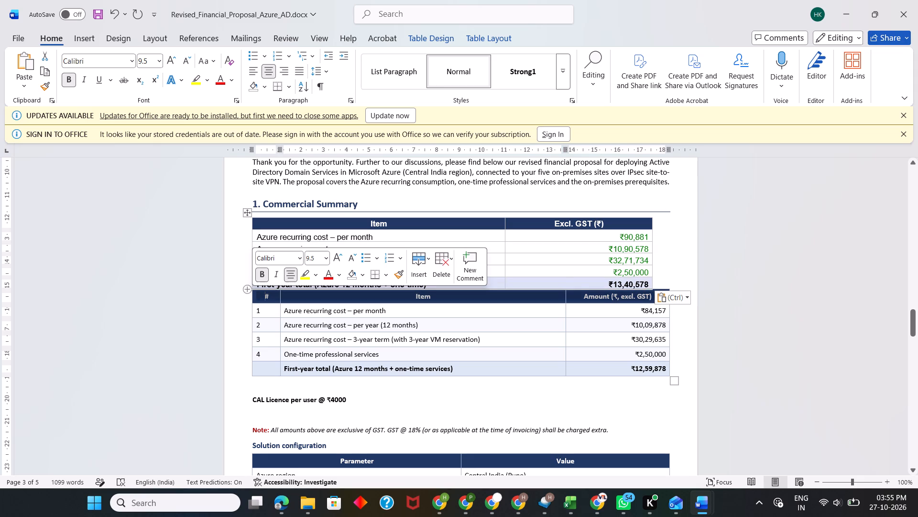
key("shift+Down")
key("shift+Down")
key("shift+Down")
key("shift+Down")
key("shift+Down")
key("shift+Down")
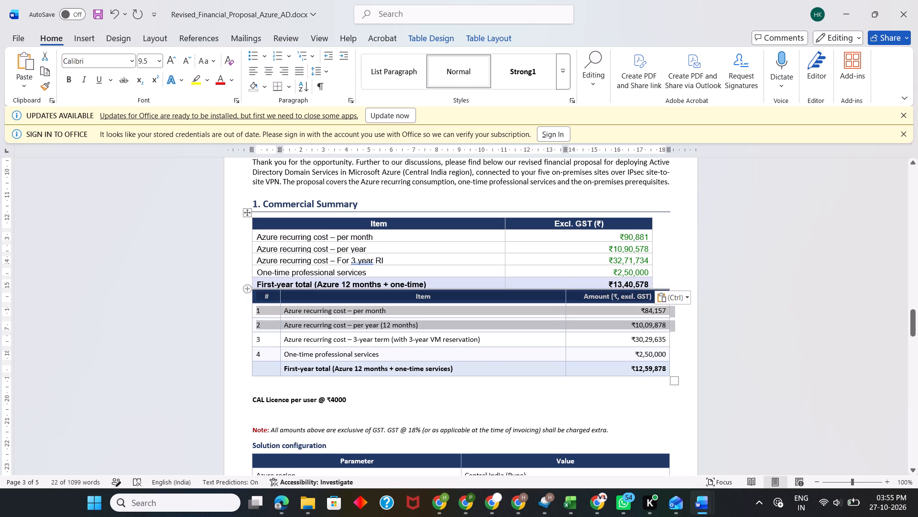
key("BackSpace")
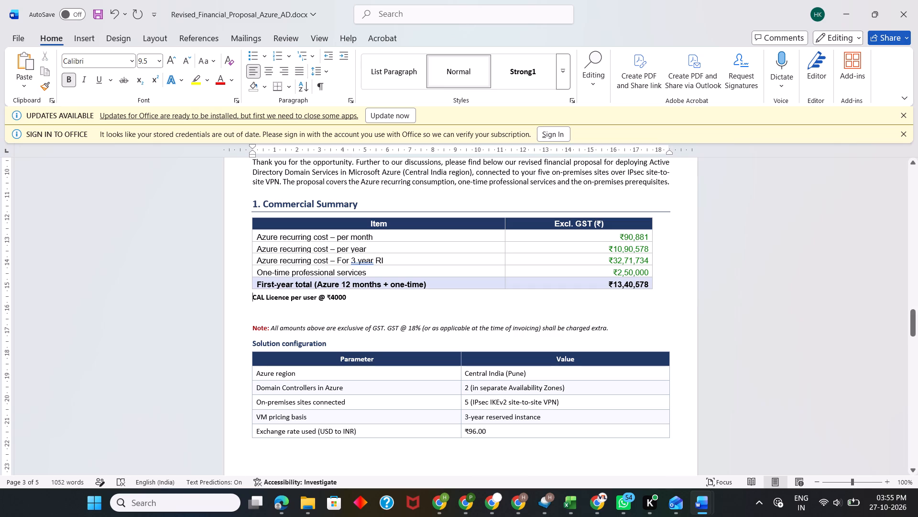
Set the text of the pasted cost table under Commercial Summary to font size 9.5.
left_click(261, 372)
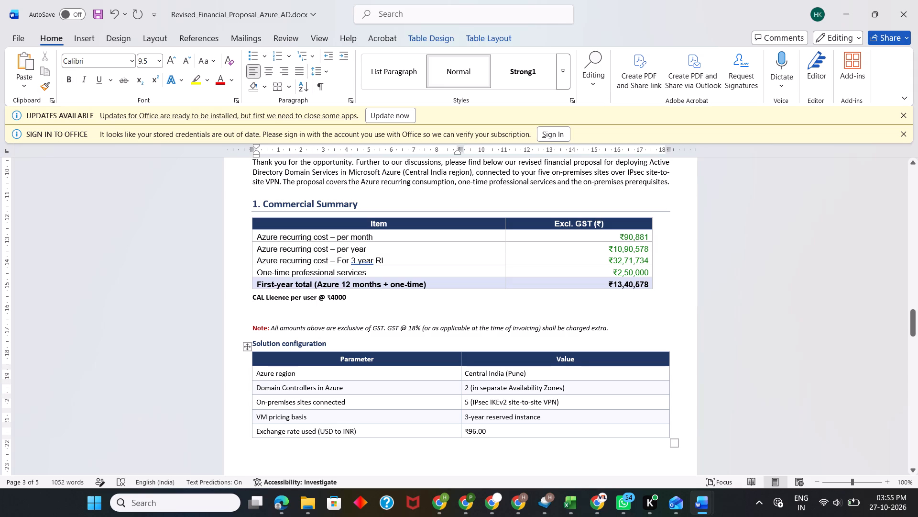
left_click(262, 239)
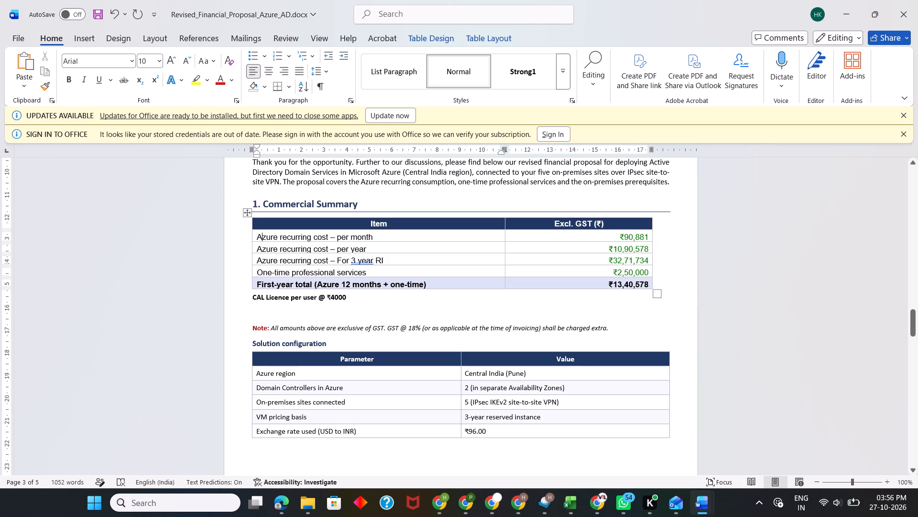
left_click(248, 212)
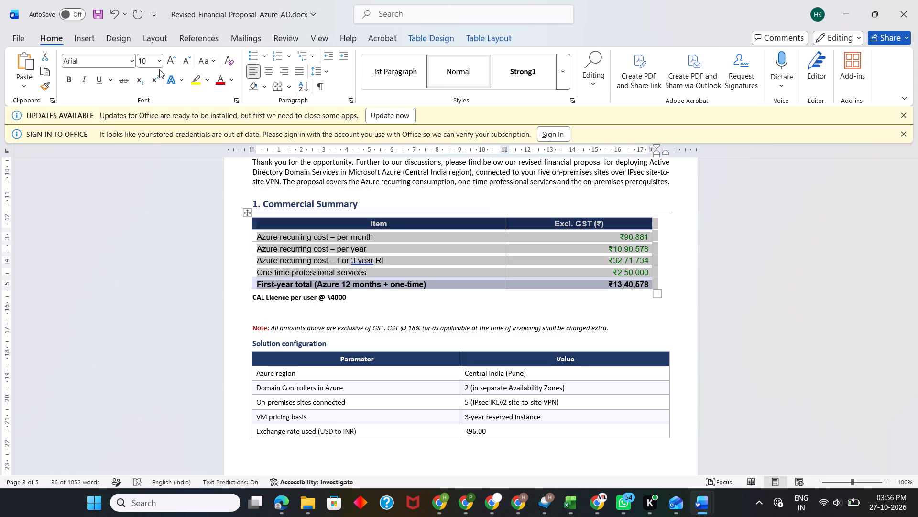
left_click(151, 60)
type("9.5")
key("Return")
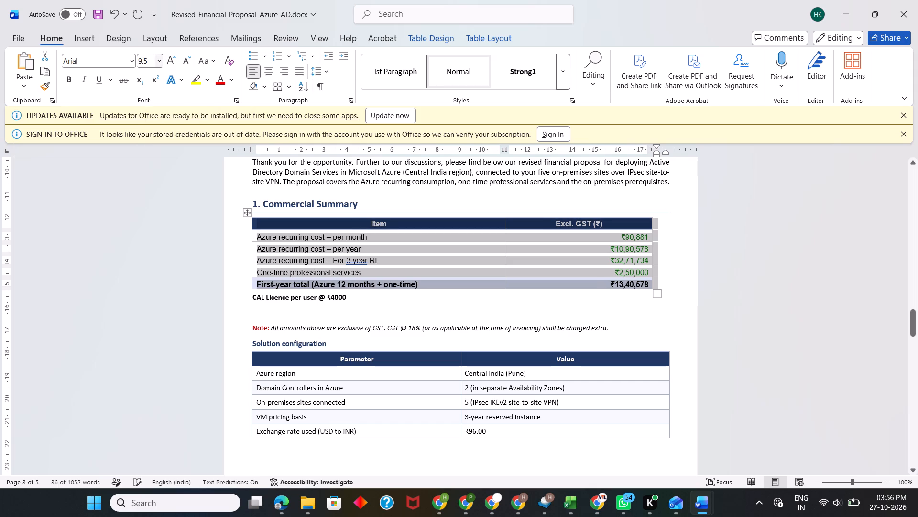
left_click(200, 228)
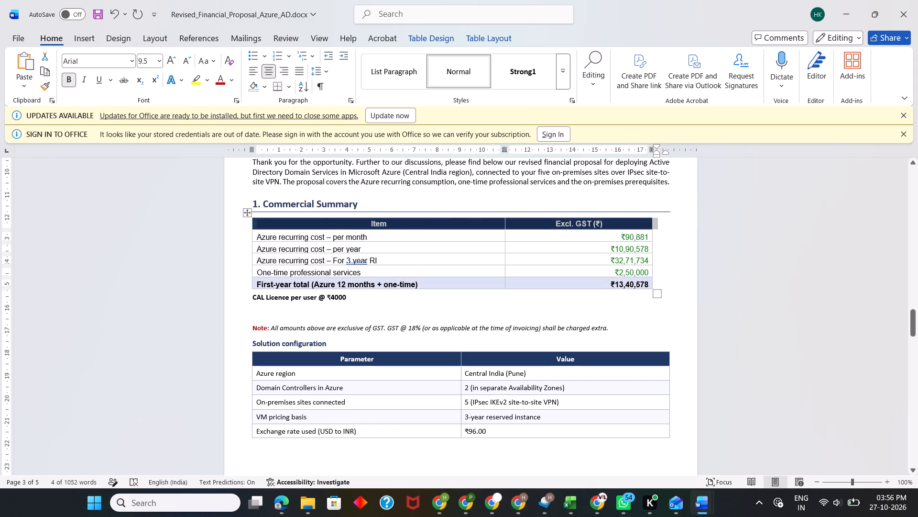
Switch to the Azure_AD_BOM workbook in Excel and copy the Summary sheet's Configuration and Parameter table, including the dollar-rate note below it.
scroll(274, 326, "down", 1)
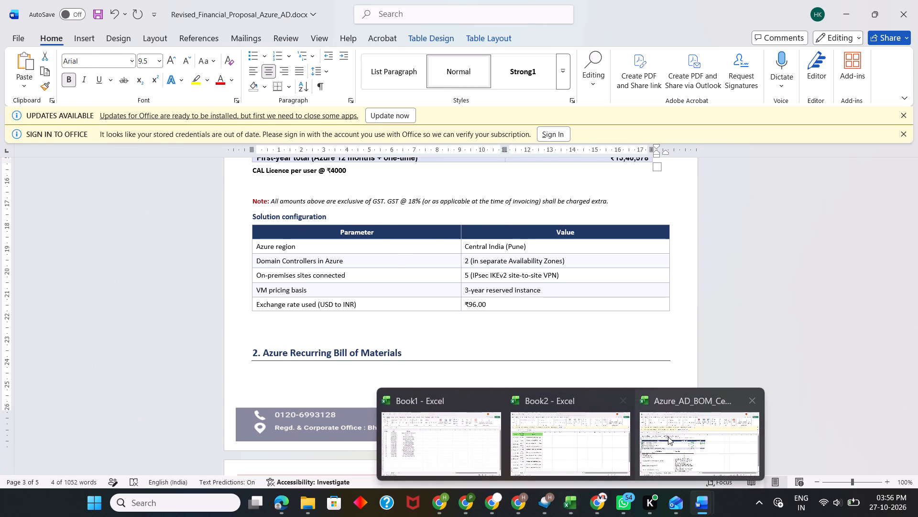
left_click(670, 436)
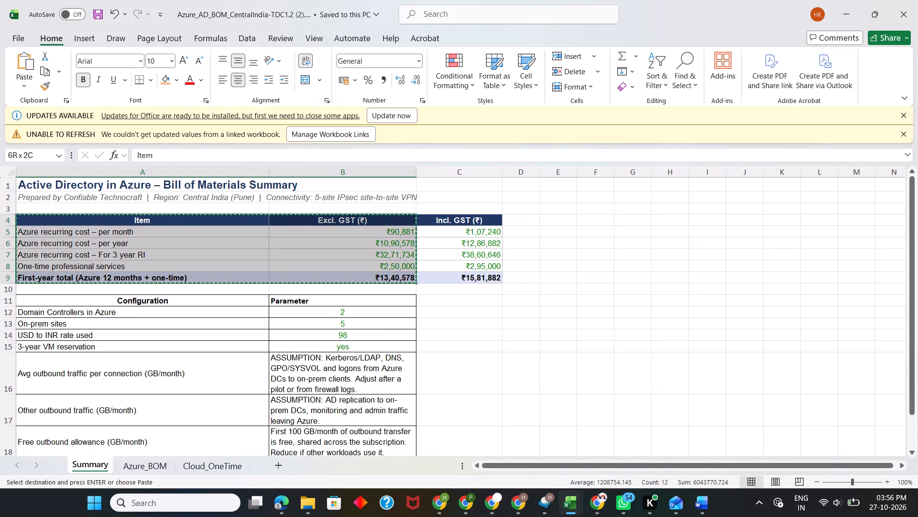
left_click(80, 310)
left_click(38, 302)
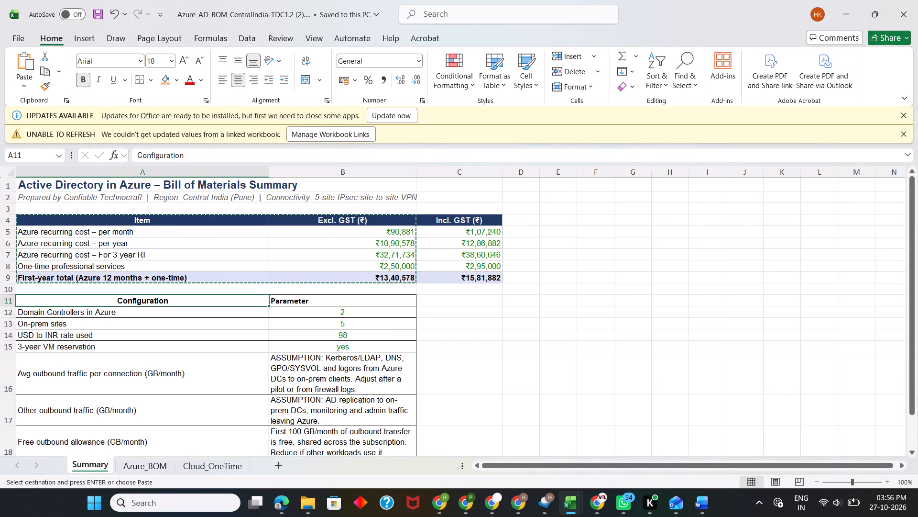
key("shift+Right")
key("shift+Down")
key("shift+Down")
key("shift+Down")
key("shift+Down")
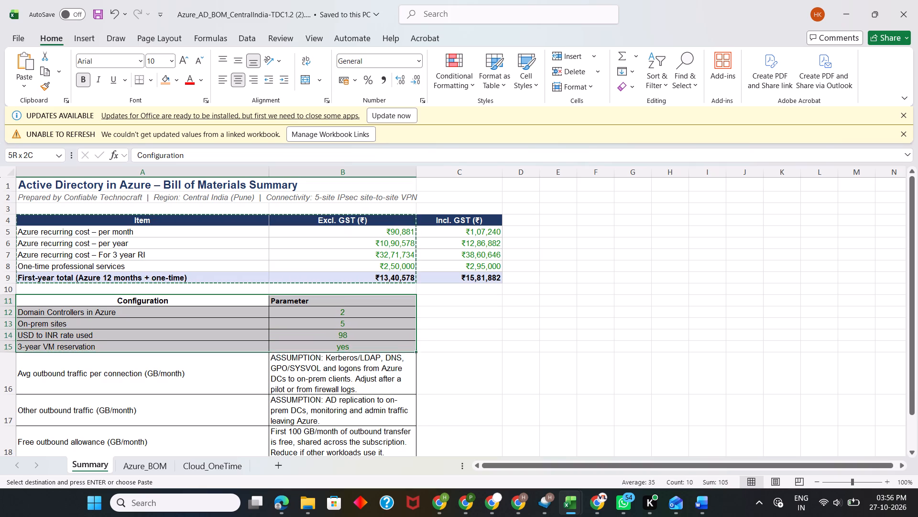
key("shift+Down")
key("shift+Down")
key("shift+Down")
key("shift+Down")
key("shift+Down")
key("shift+Down")
key("shift+Down")
key("shift+Down")
key("shift+Up")
key("shift+Up")
key("shift+Up")
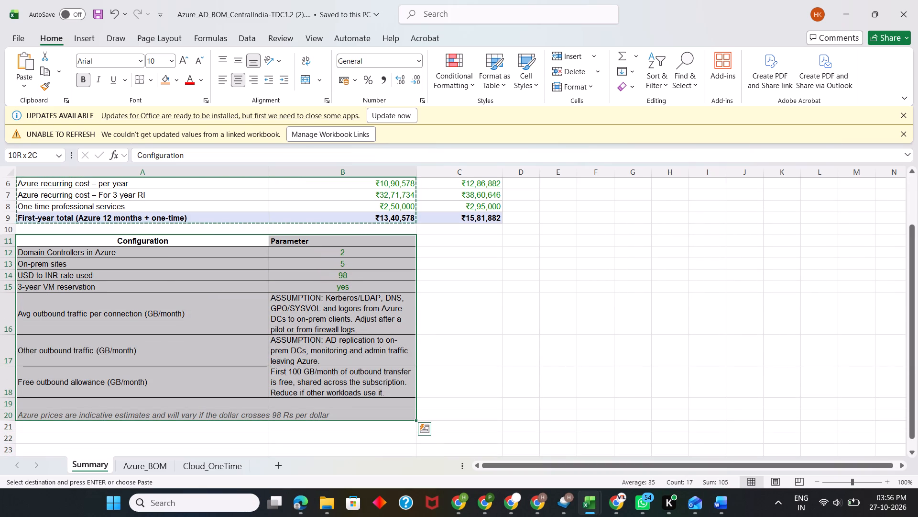
key("ctrl+c")
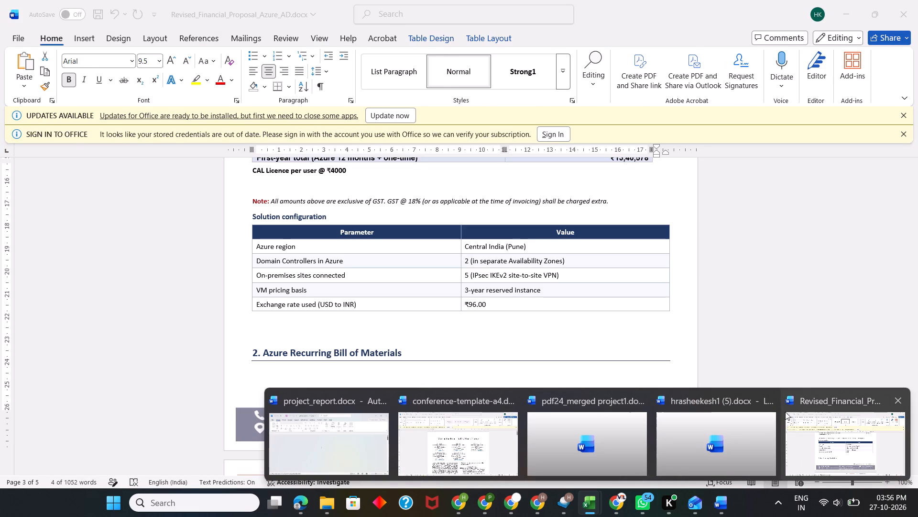
Return to the proposal in Word and replace the old Solution configuration table with the copied Configuration table.
left_click(806, 423)
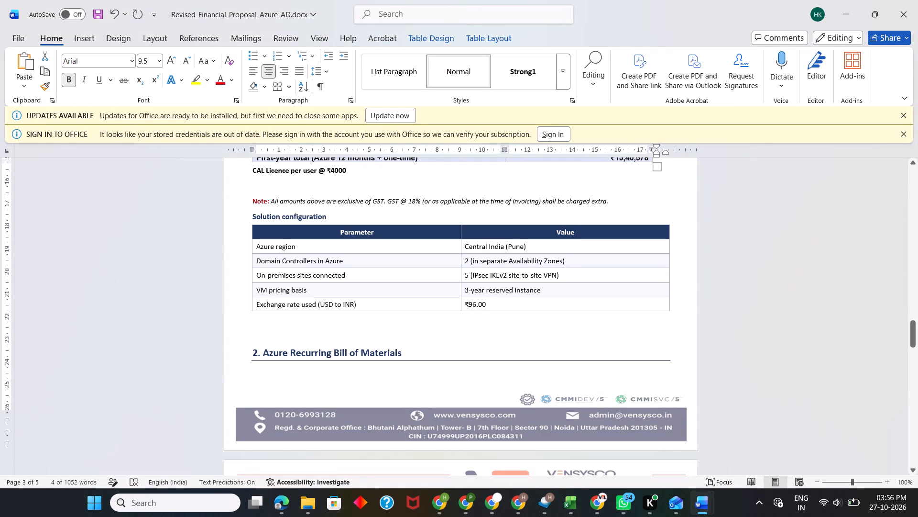
left_click(237, 233)
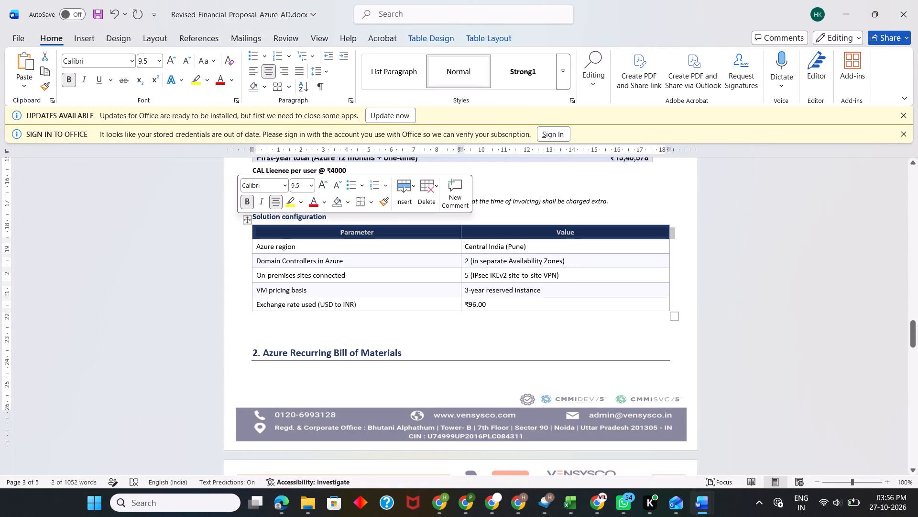
left_click(247, 217)
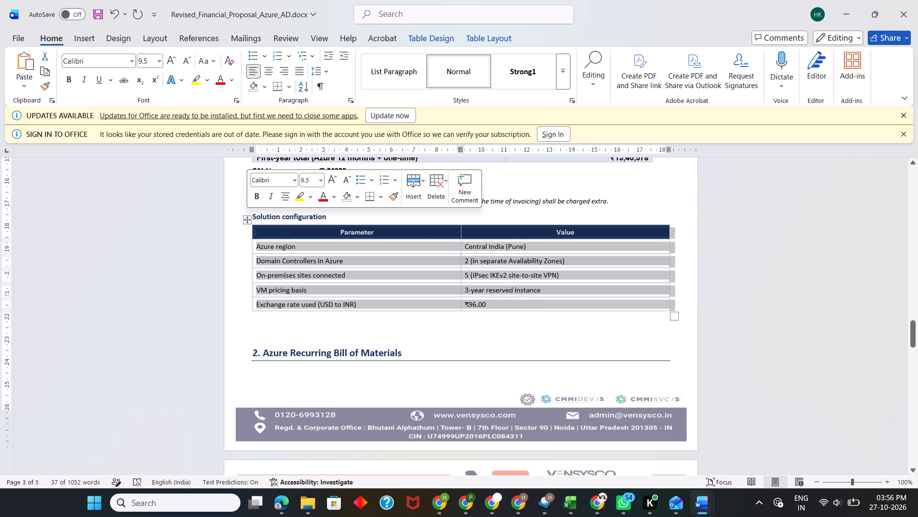
key("BackSpace")
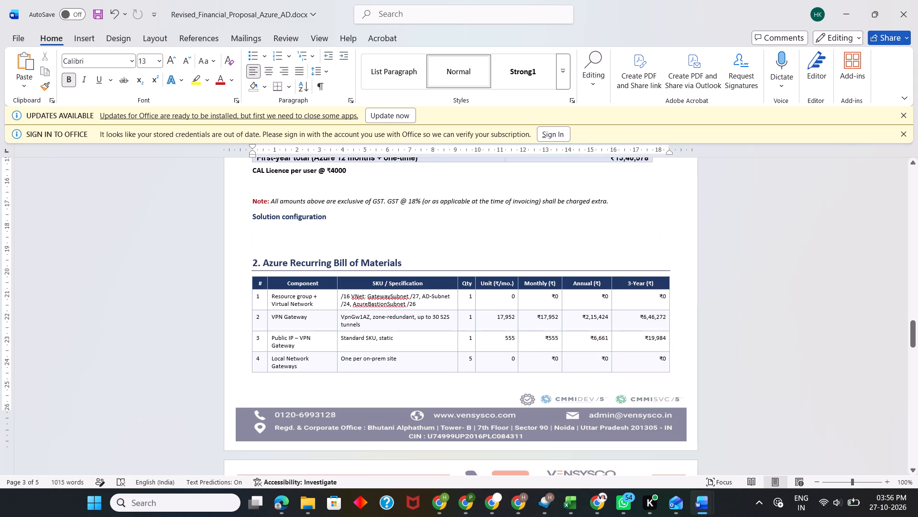
key("ctrl+v")
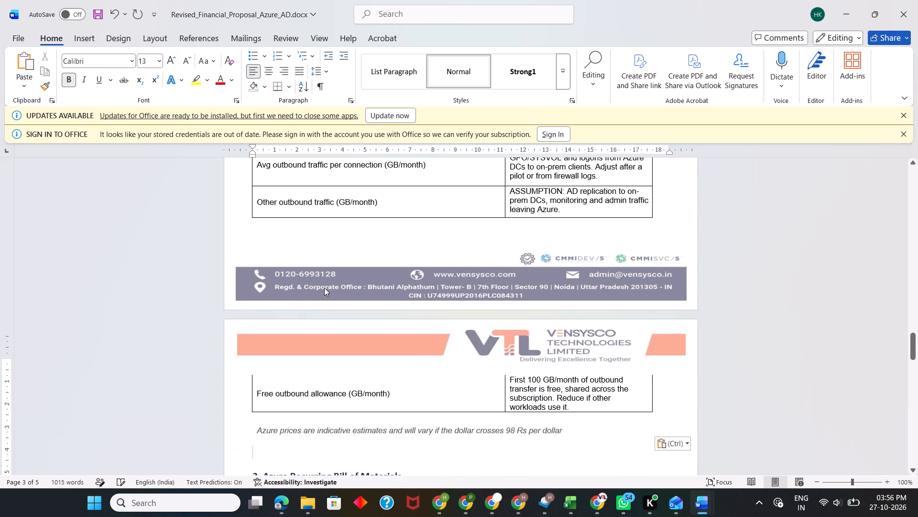
Set the text of the pasted Solution configuration table to font size 9.5.
scroll(324, 288, "up", 2)
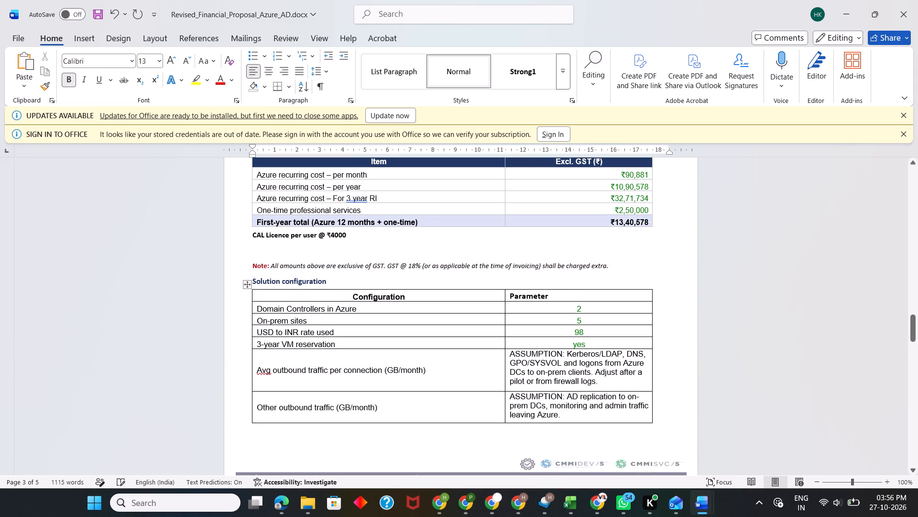
left_click(247, 282)
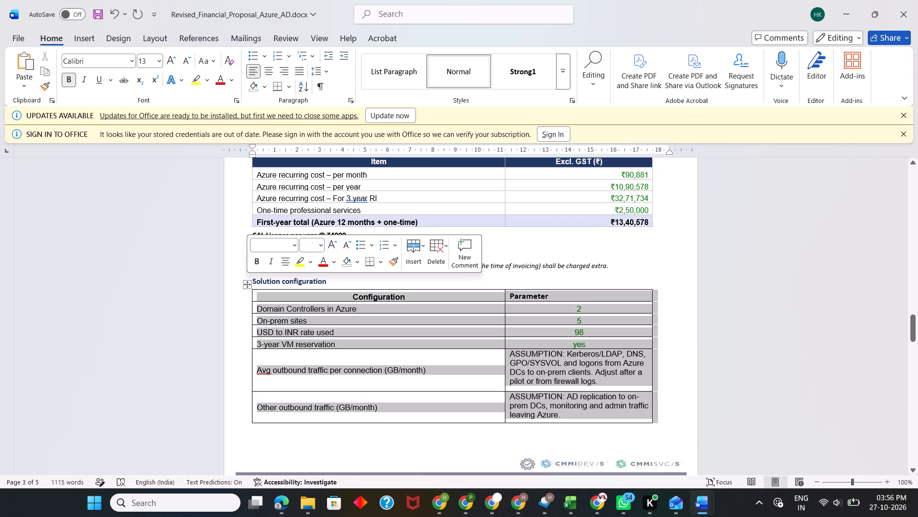
left_click(145, 61)
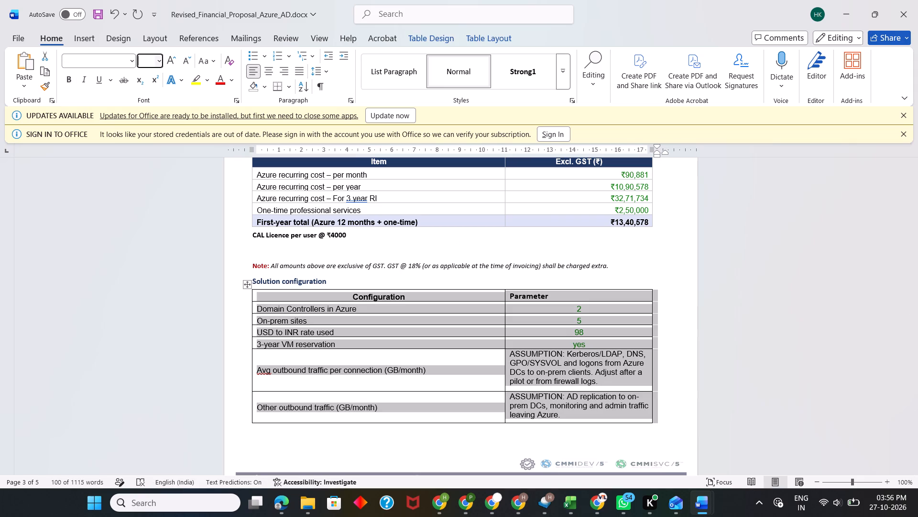
type("9.5")
key("Return")
scroll(326, 283, "down", 3)
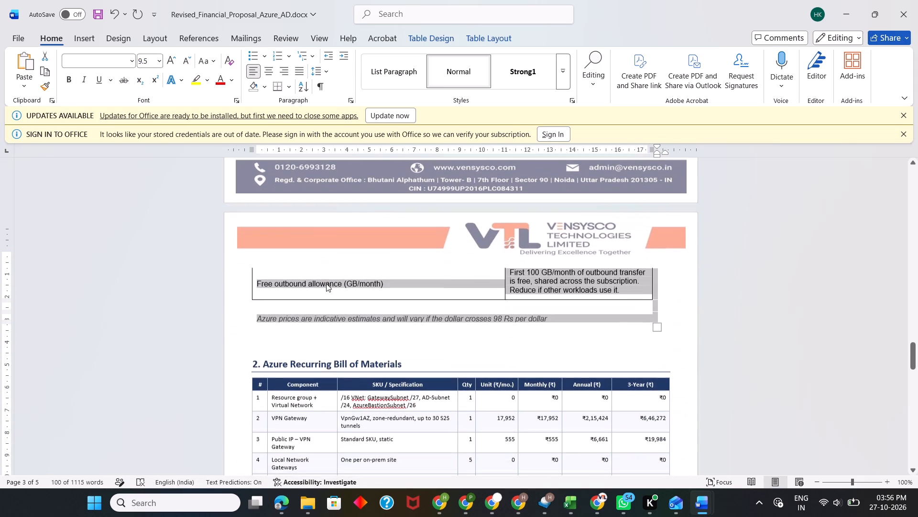
left_click(337, 322)
Examine the proposal's Azure Recurring Bill of Materials table and its counterpart on the Azure_BOM sheet of the Excel workbook.
scroll(337, 322, "down", 1)
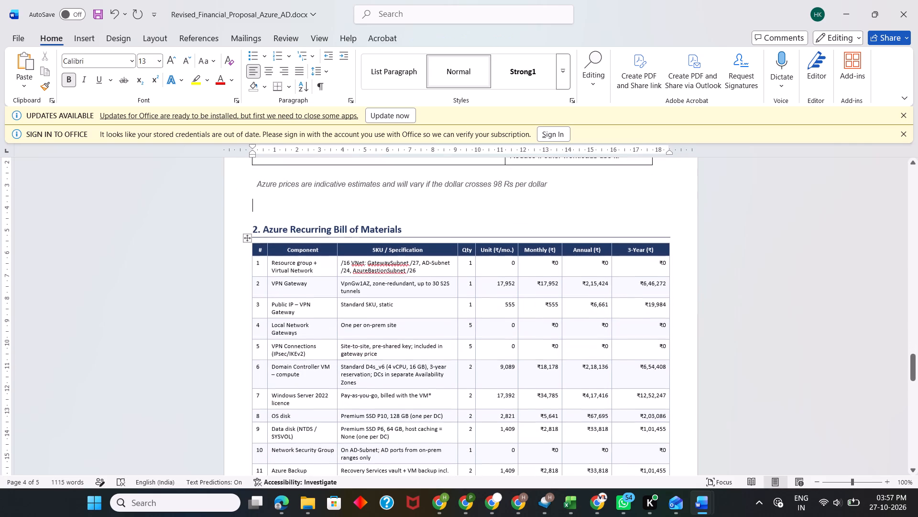
scroll(337, 322, "down", 1)
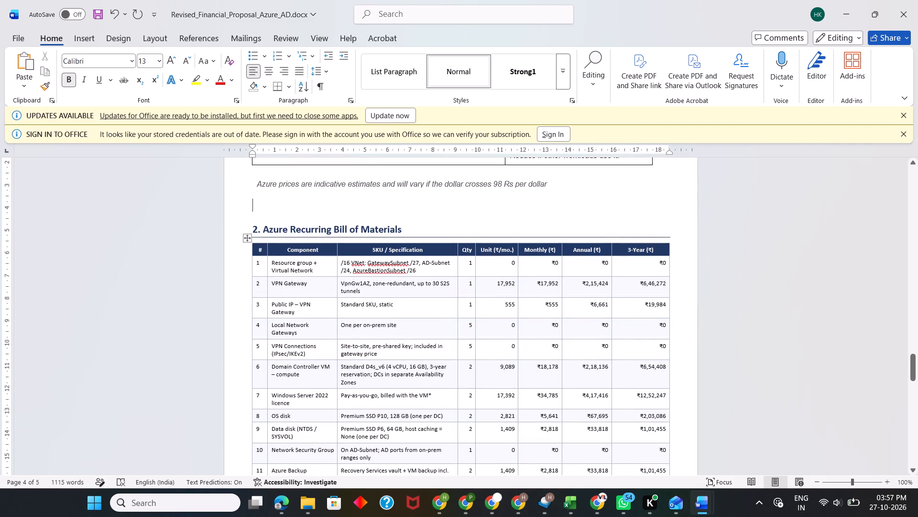
scroll(337, 322, "down", 1)
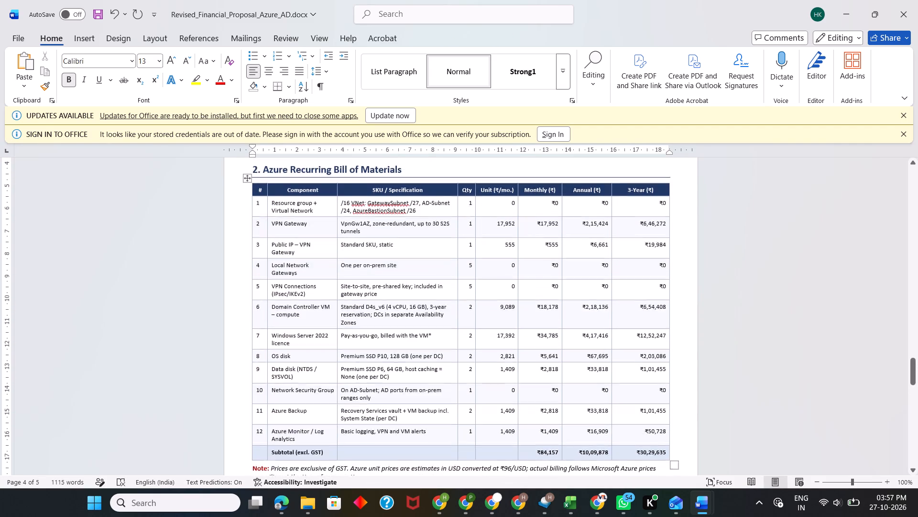
scroll(337, 322, "down", 1)
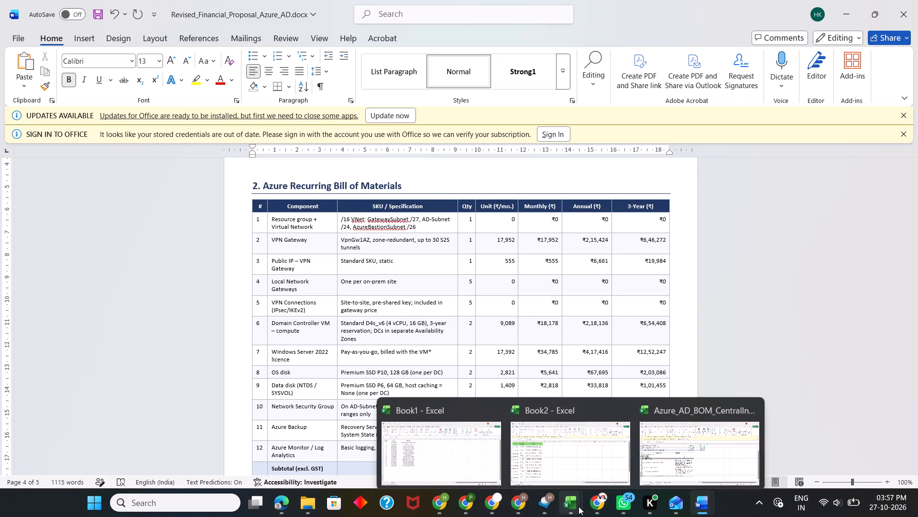
left_click(688, 443)
scroll(404, 385, "down", 1)
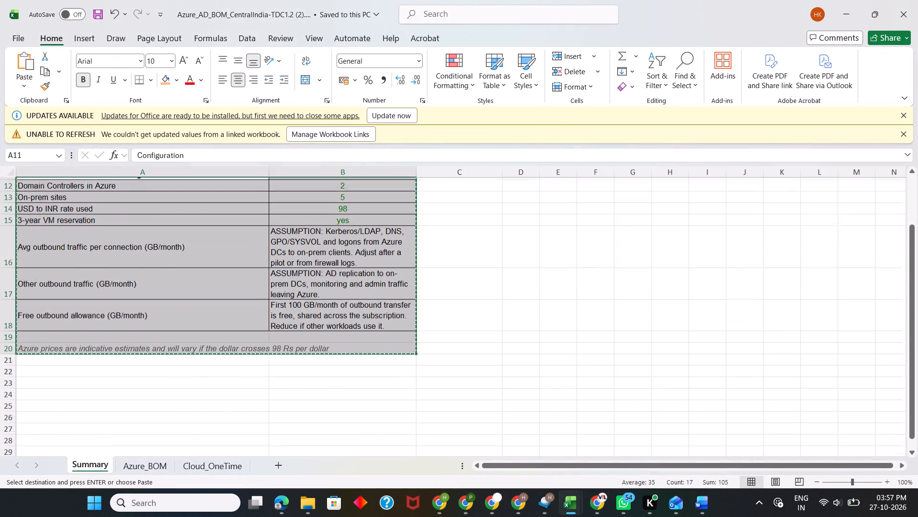
scroll(404, 385, "down", 1)
left_click(149, 468)
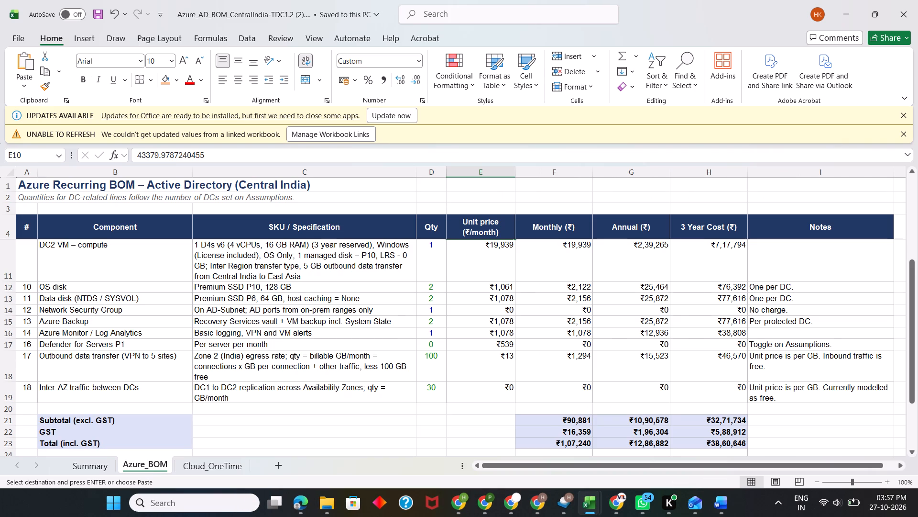
scroll(114, 241, "right", 1)
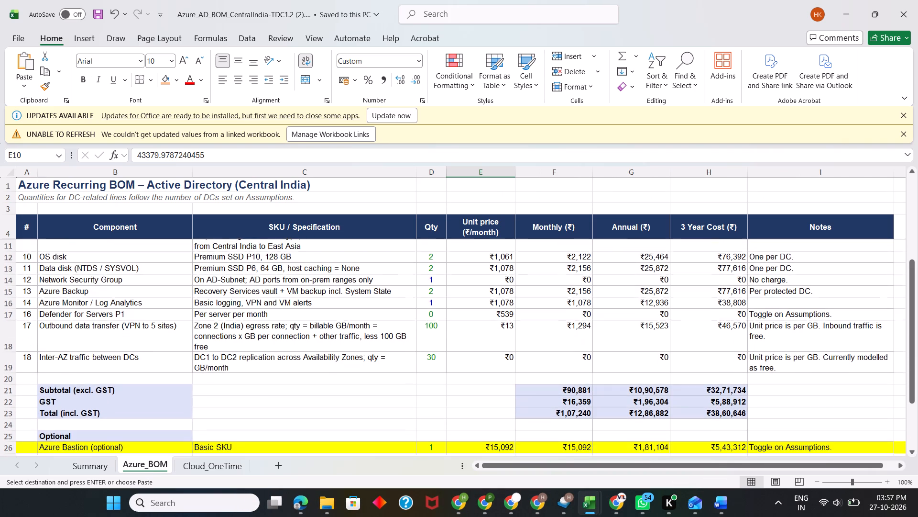
scroll(114, 241, "right", 1)
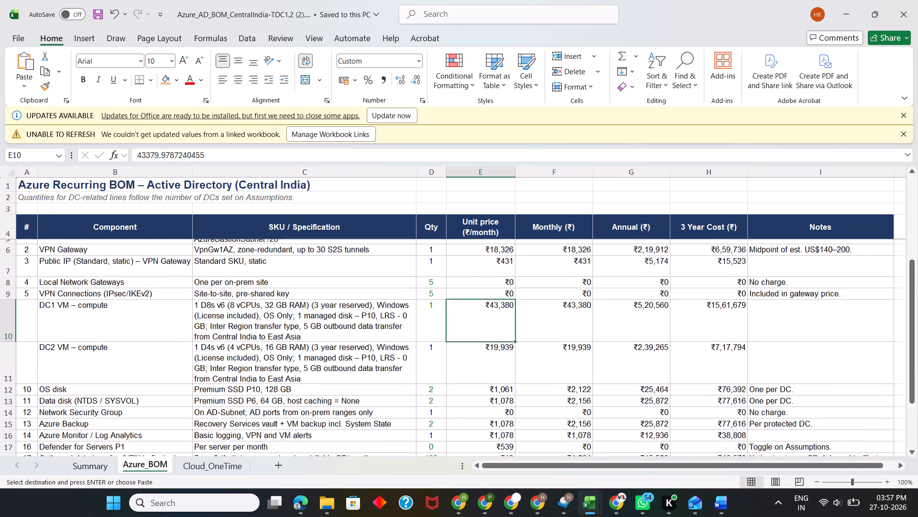
scroll(83, 265, "up", 1)
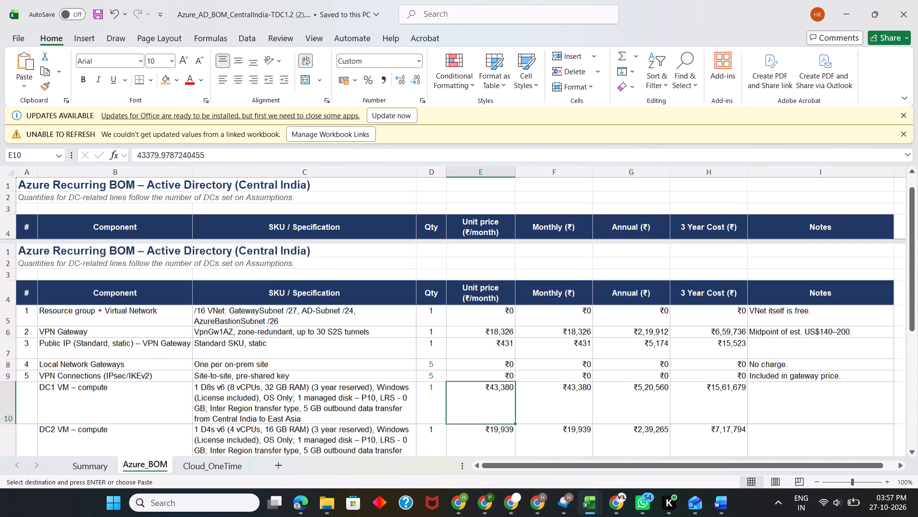
scroll(83, 265, "up", 1)
Copy the Azure_BOM sheet's table from the header row through the Subtotal (excl. GST) row, columns # to 3 Year Cost, without Notes.
left_click(30, 236)
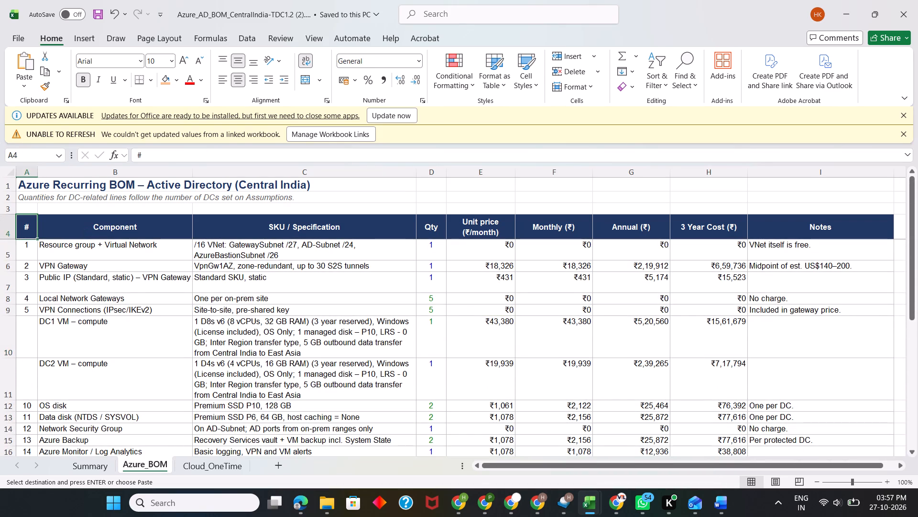
key("shift+Right")
key("shift+Right")
key("shift+Right")
key("shift+Right")
key("shift+Right")
key("shift+Right")
key("shift+Right")
key("shift+Down")
key("shift+Down")
key("shift+Down")
key("shift+Down")
key("shift+Down")
key("shift+Down")
key("shift+Down")
key("shift+Down")
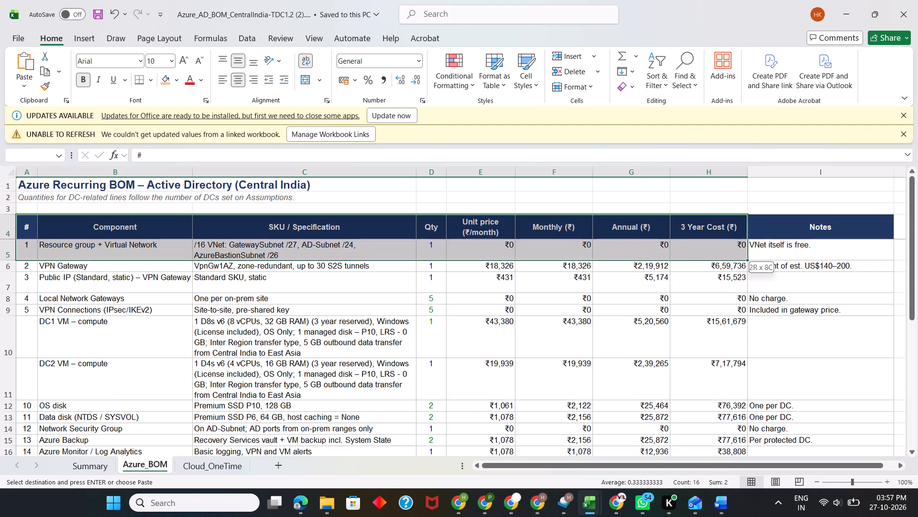
key("shift+Down")
key("shift+Down")
key("shift+Down")
key("shift+Down")
key("shift+Down")
key("shift+Down")
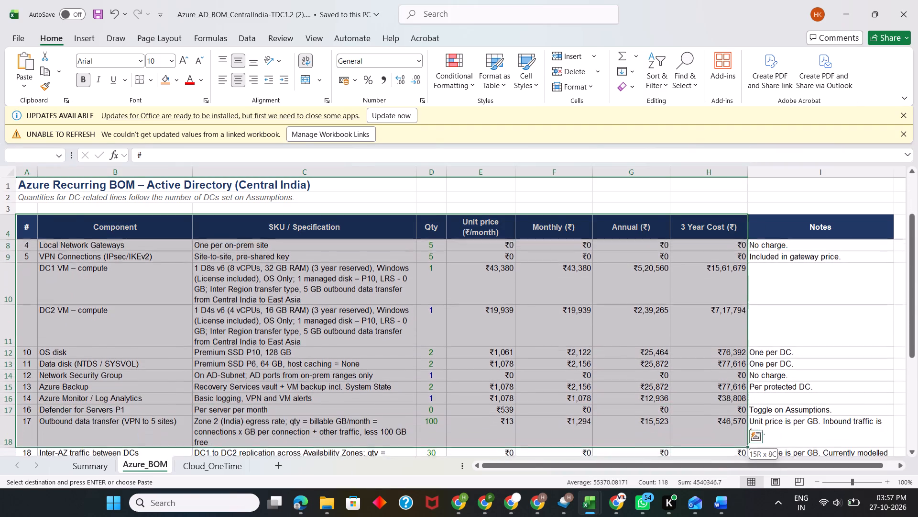
key("shift+Down")
key("shift+Down")
key("shift+Down")
key("shift+Down")
key("shift+Down")
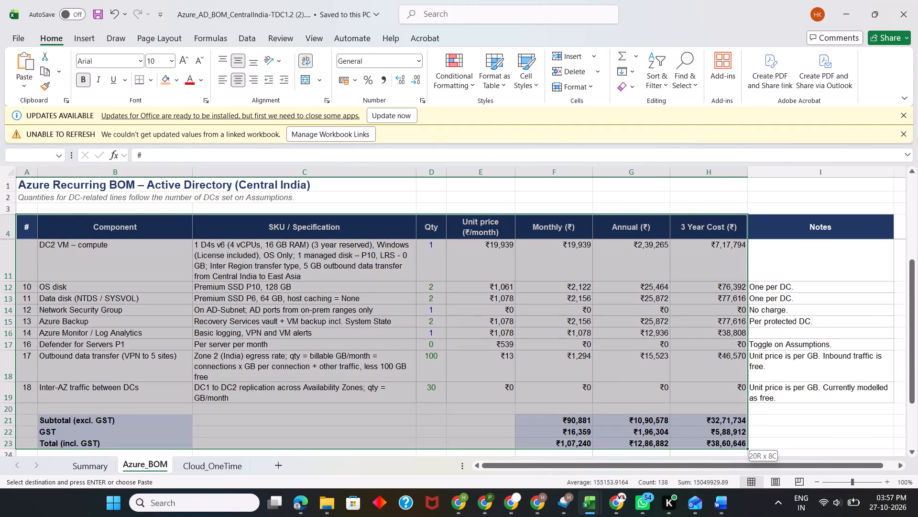
key("shift+Up")
key("shift+Up")
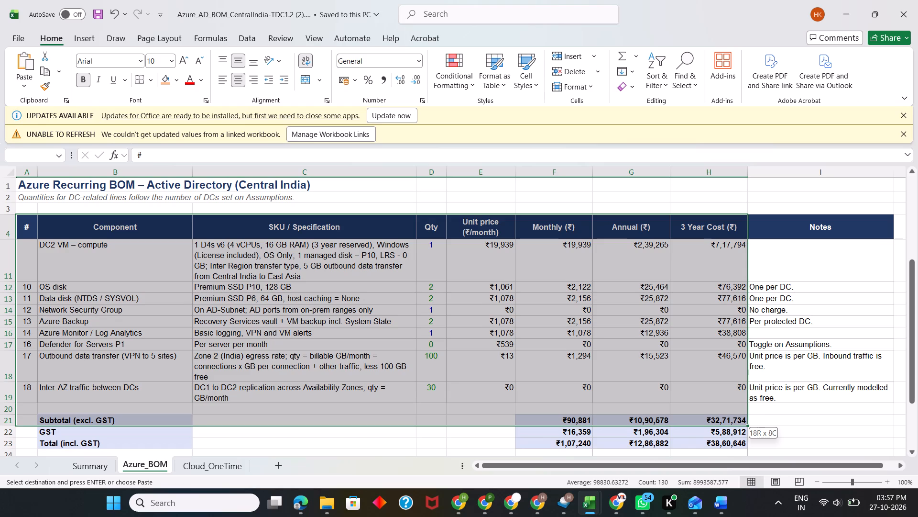
key("ctrl+c")
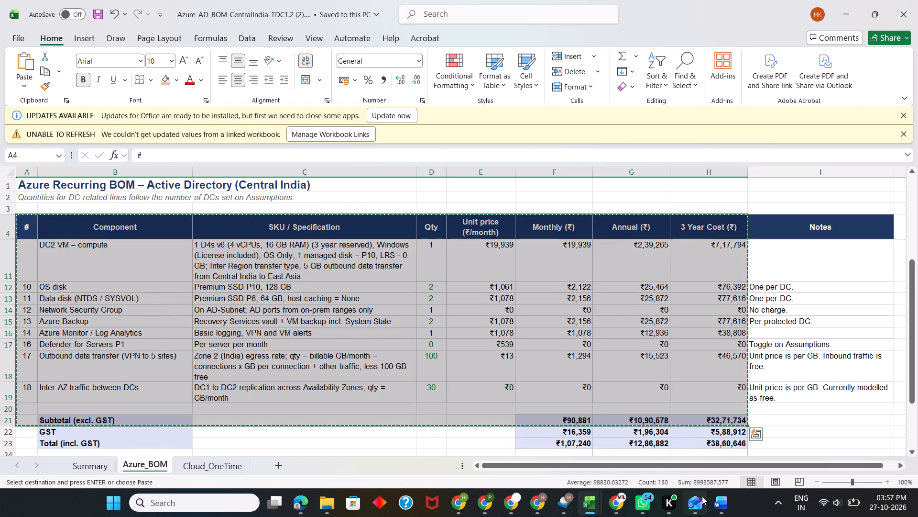
Return to the proposal in Word at the Azure Recurring Bill of Materials section.
left_click(823, 447)
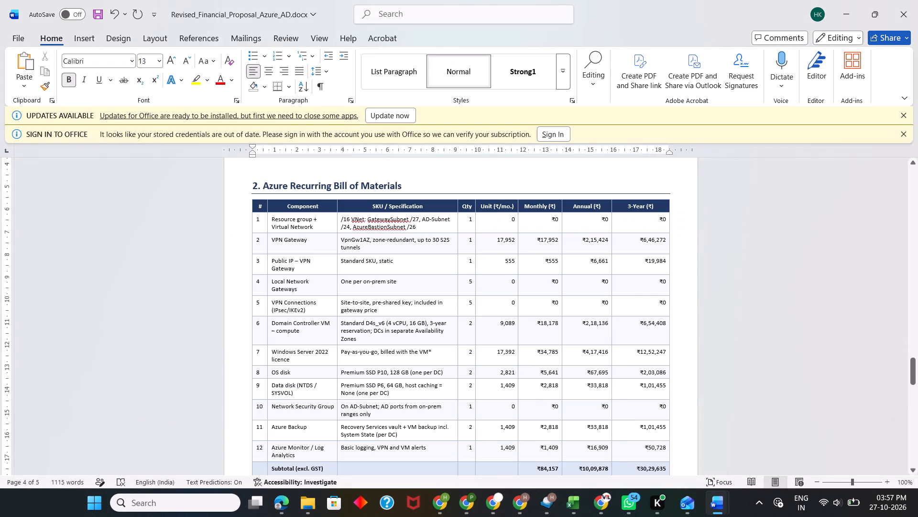
scroll(495, 369, "up", 1)
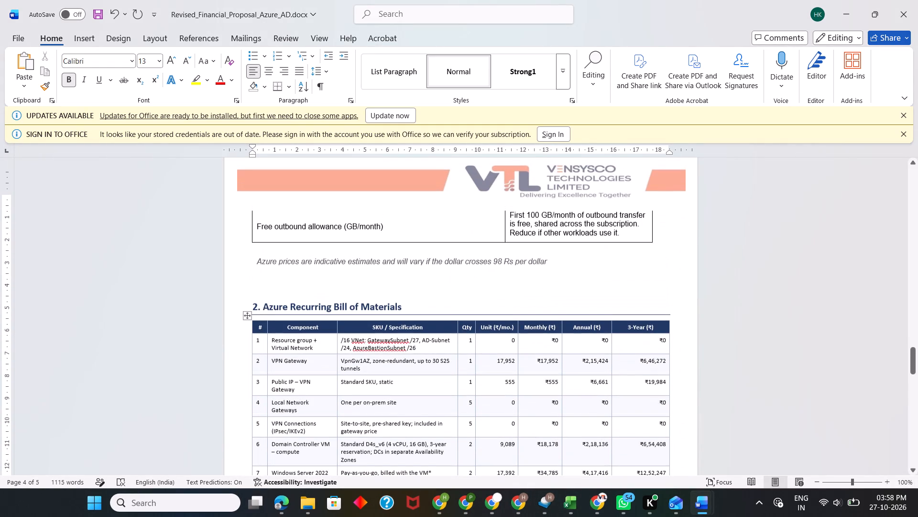
scroll(495, 369, "up", 1)
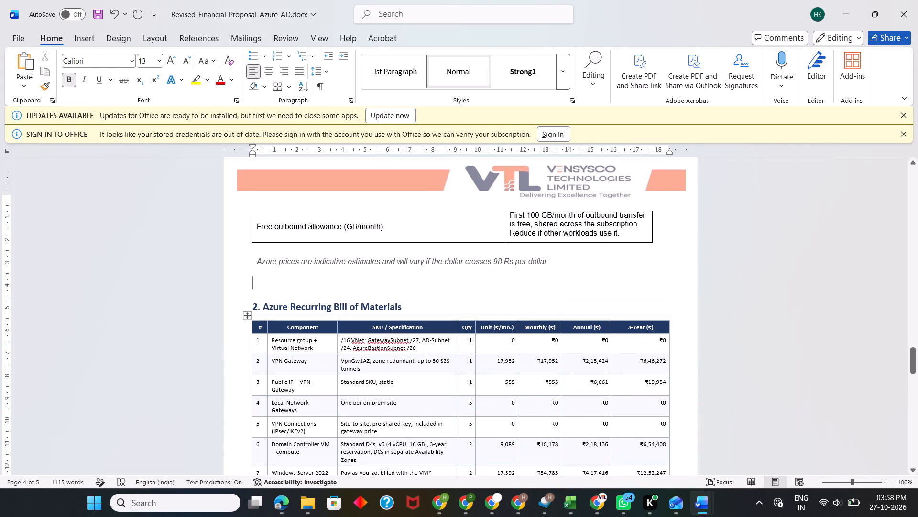
scroll(495, 369, "down", 1)
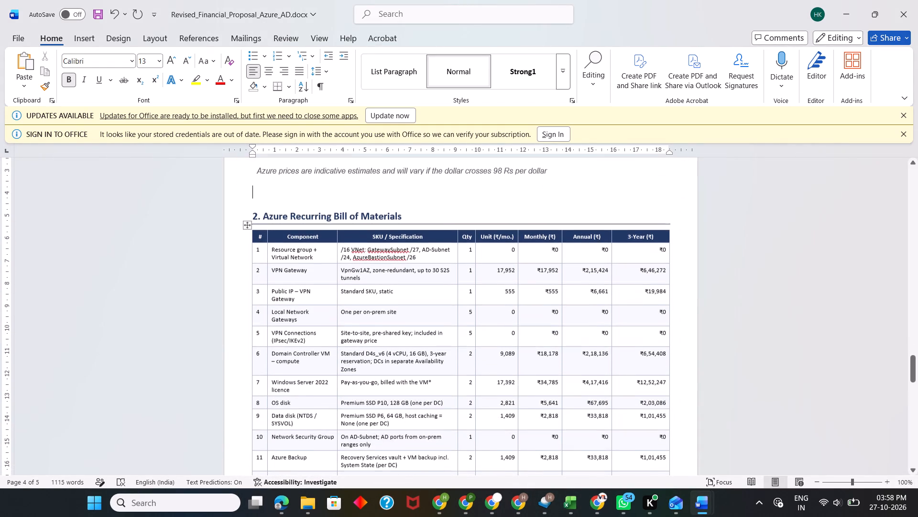
scroll(495, 369, "down", 1)
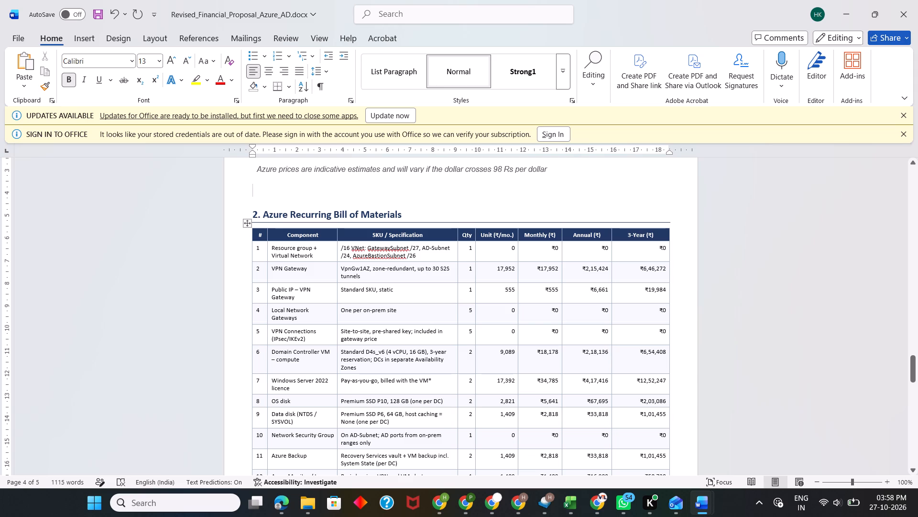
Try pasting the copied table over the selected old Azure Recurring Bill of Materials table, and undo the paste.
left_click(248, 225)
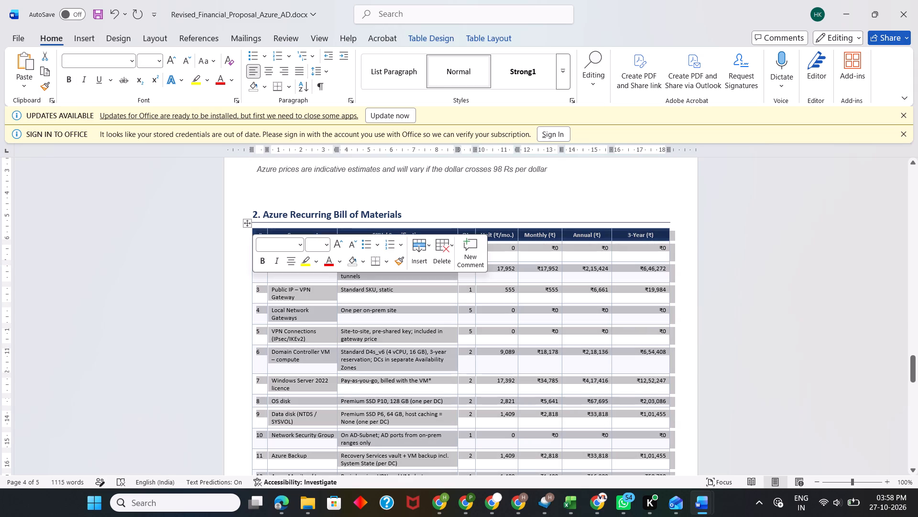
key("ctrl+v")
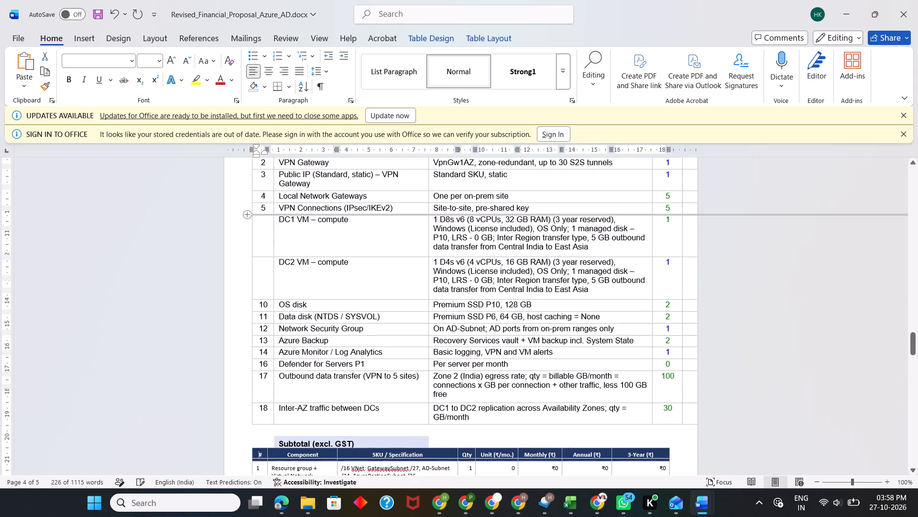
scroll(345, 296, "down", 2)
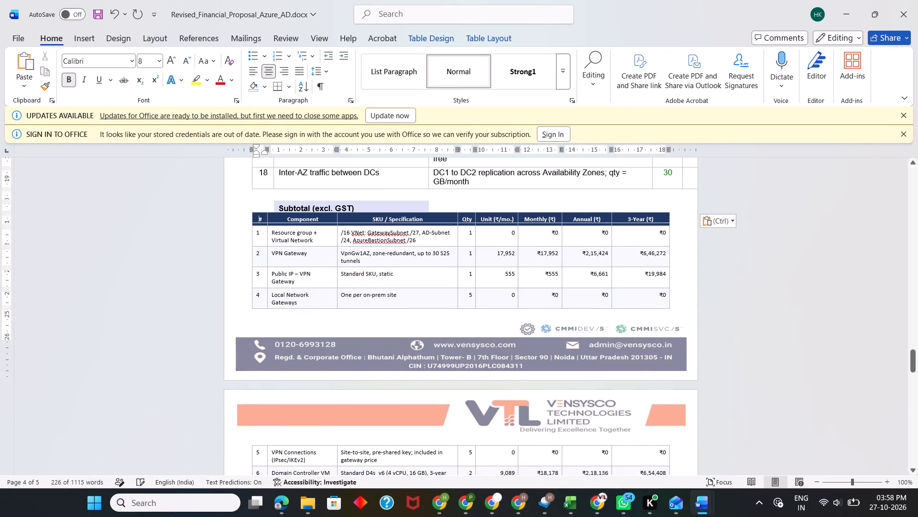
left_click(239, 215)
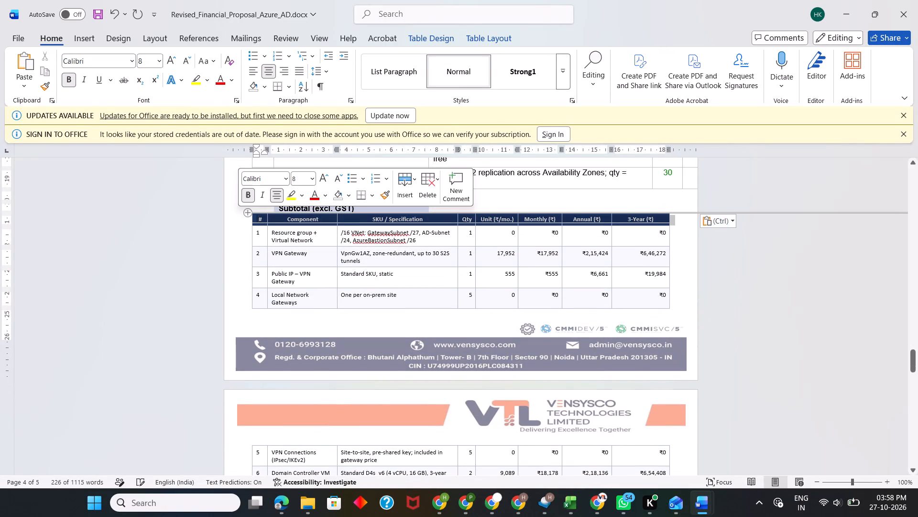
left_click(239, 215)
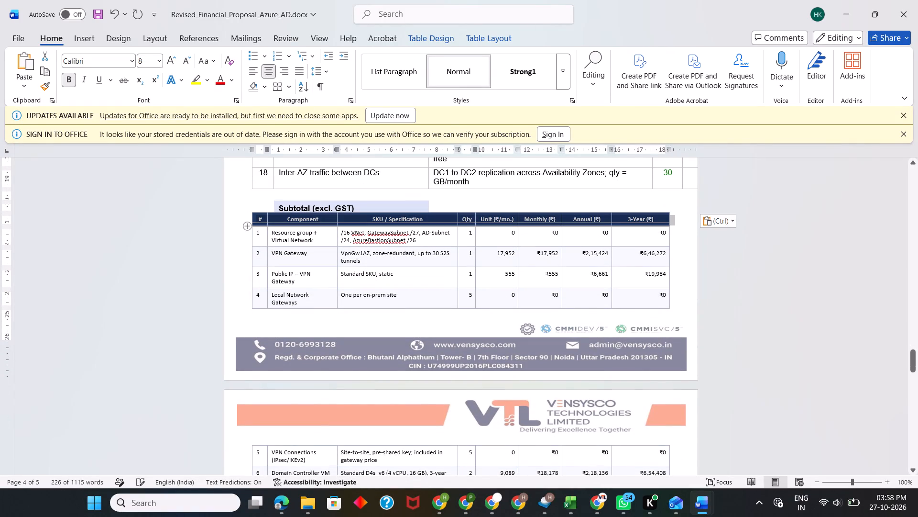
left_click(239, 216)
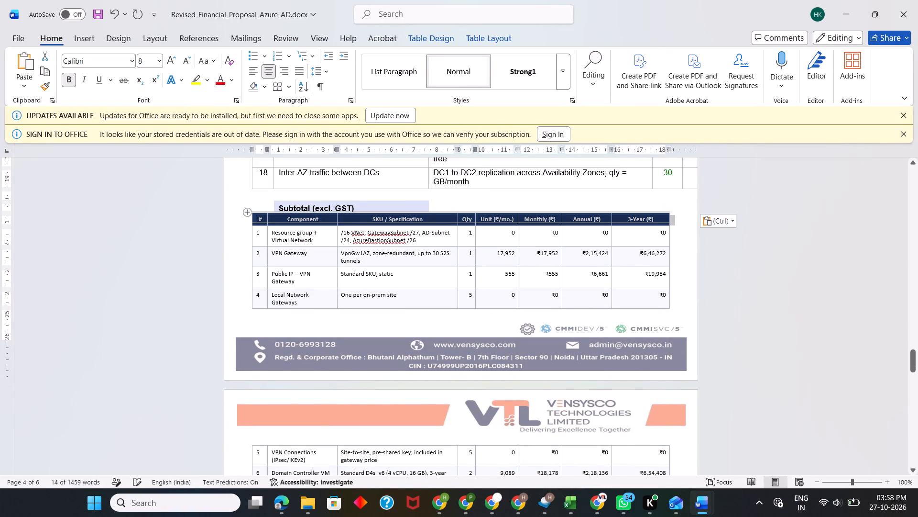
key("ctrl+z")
Delete the old Azure Recurring Bill of Materials table and paste the copied workbook table in its place.
scroll(239, 216, "up", 3)
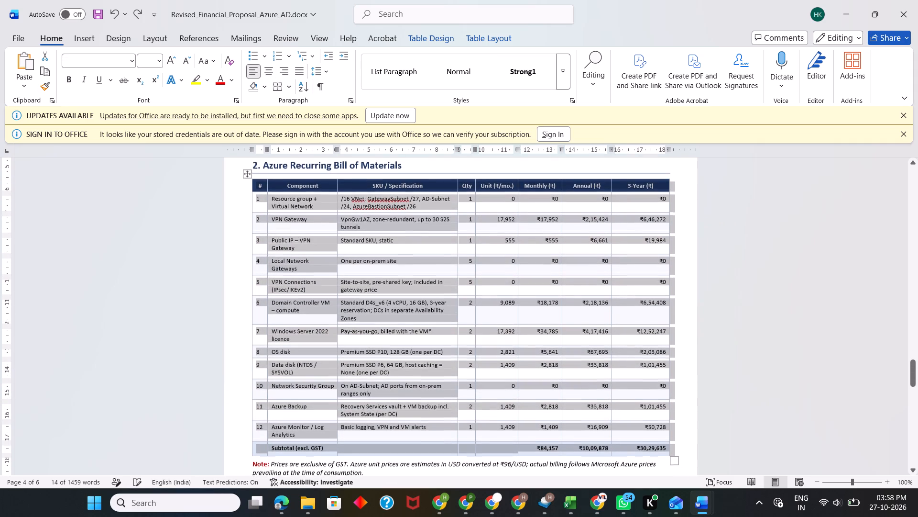
key("BackSpace")
key("ctrl+v")
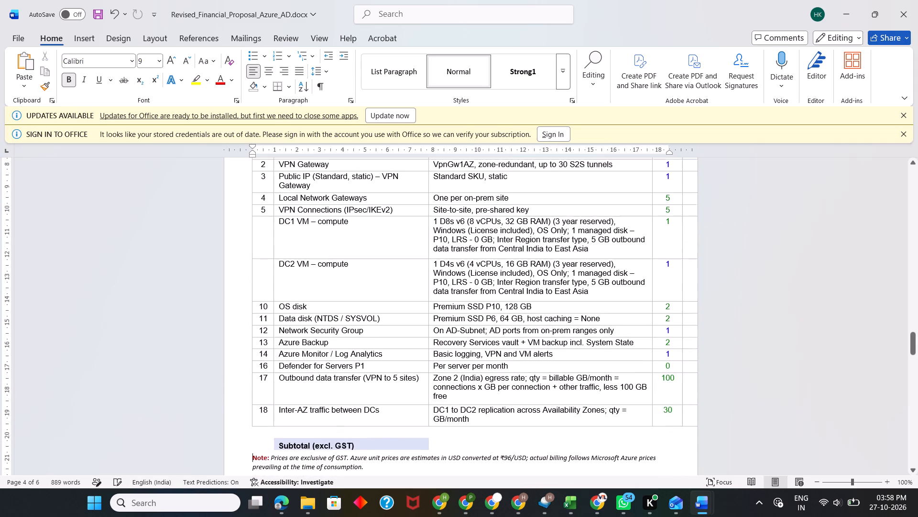
Set the text of the pasted Azure Recurring Bill of Materials table to font size 9.5.
scroll(285, 218, "up", 2)
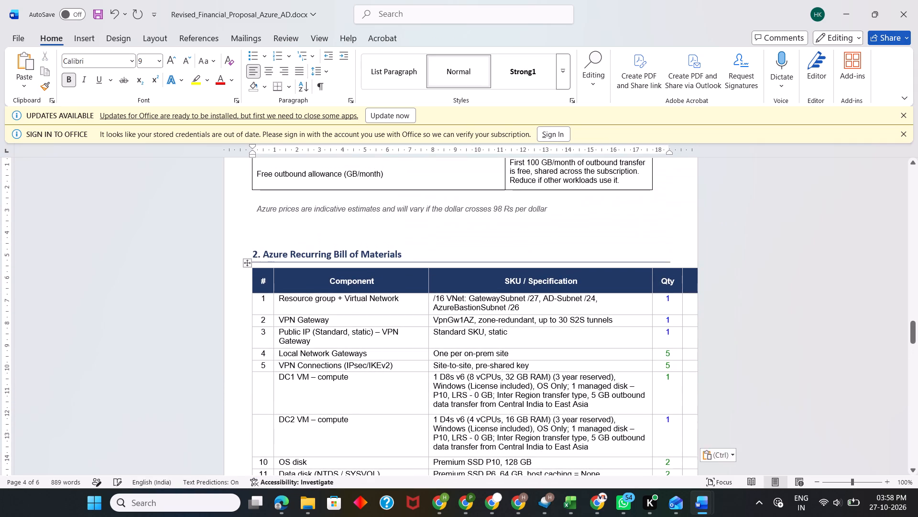
left_click(246, 263)
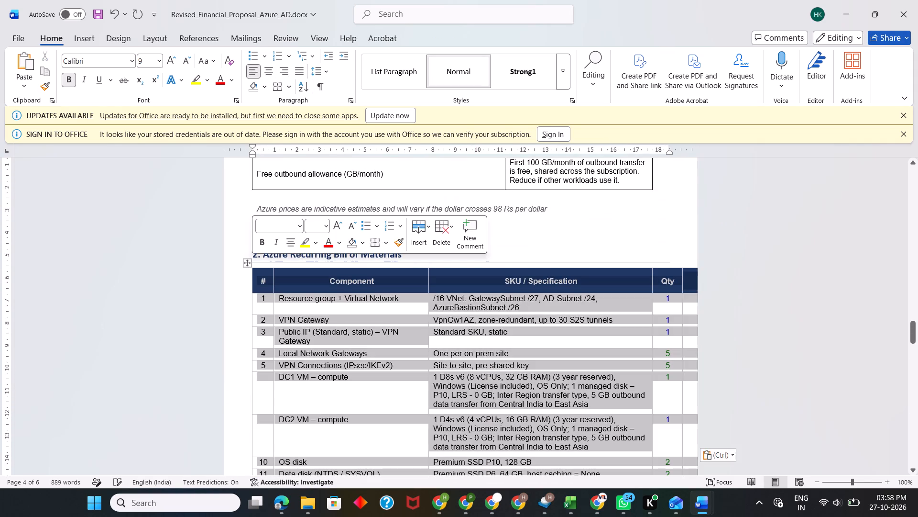
left_click(148, 59)
type("9.5")
key("Return")
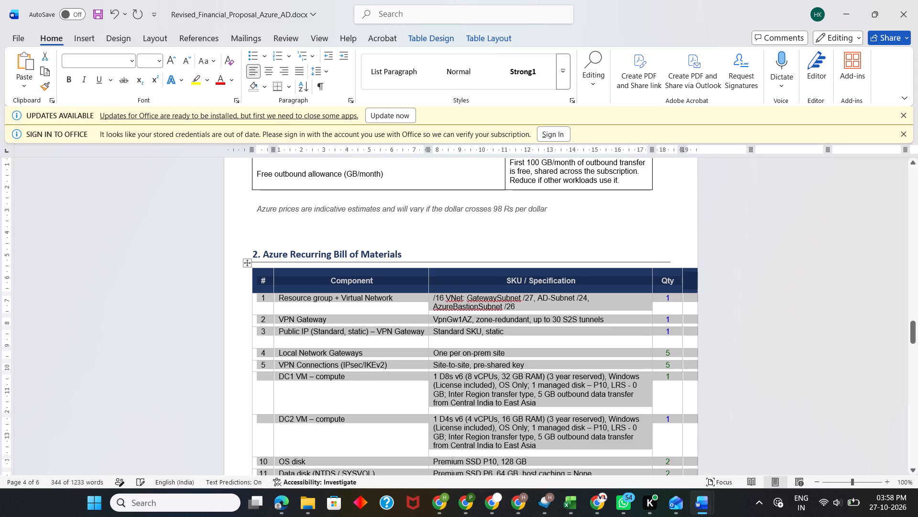
left_click(370, 308)
Examine the pasted bill-of-materials table, moving through its header cells to check the price columns beyond the page edge.
scroll(370, 308, "down", 3)
scroll(370, 308, "up", 1)
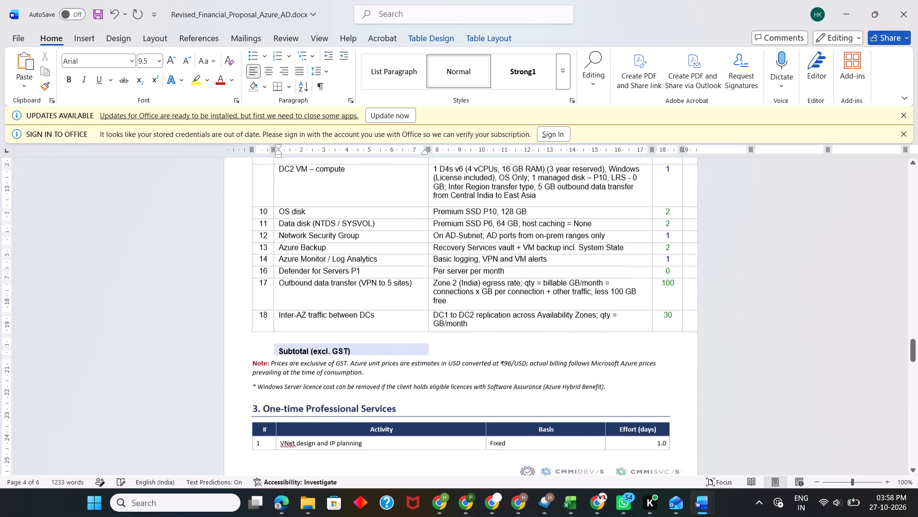
scroll(370, 308, "up", 2)
scroll(370, 308, "left", 2)
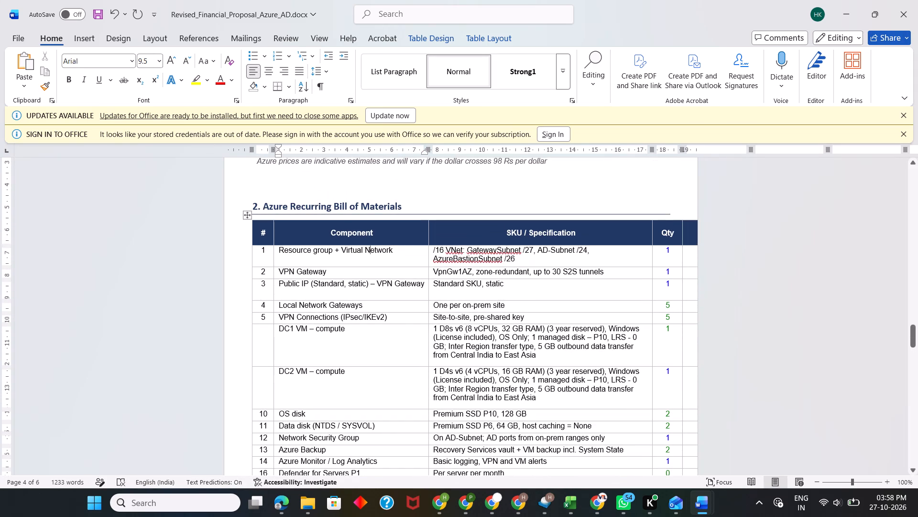
left_click(522, 232)
key("Right")
key("Right")
key("Right")
key("Right")
key("Right")
key("Right")
key("Right")
key("Right")
key("Right")
key("Right")
key("Right")
key("Right")
key("Right")
key("Right")
key("Right")
key("Right")
key("Right")
key("Right")
key("Right")
key("Right")
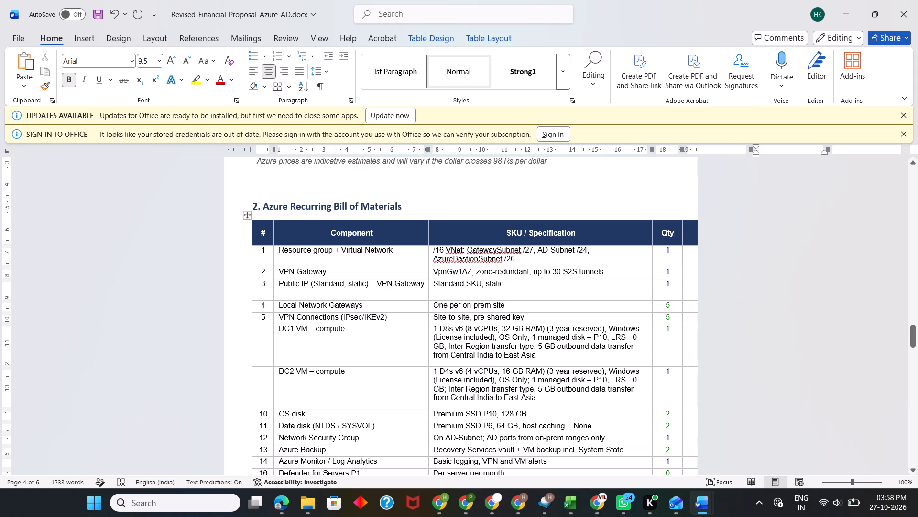
key("Left")
key("Left")
key("Left")
key("Left")
key("Left")
key("Left")
key("Left")
key("Left")
key("Left")
key("Left")
key("Left")
key("Left")
key("Left")
key("Left")
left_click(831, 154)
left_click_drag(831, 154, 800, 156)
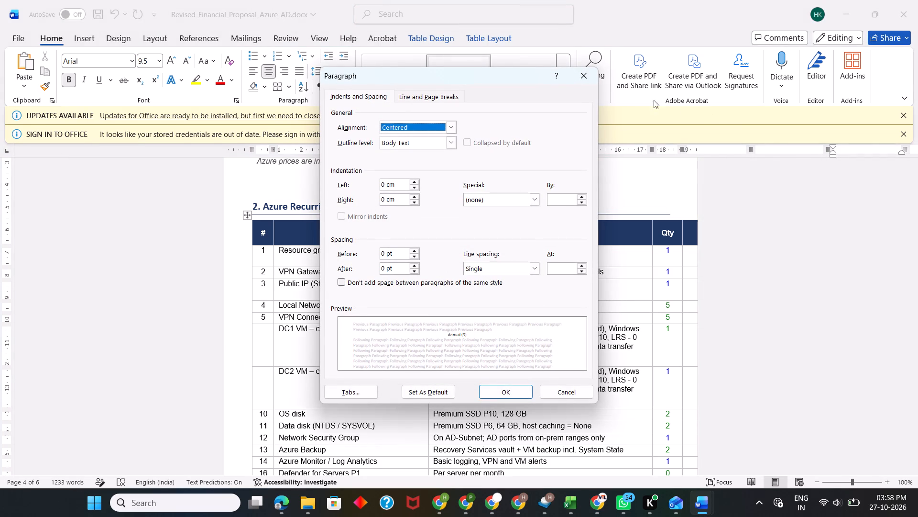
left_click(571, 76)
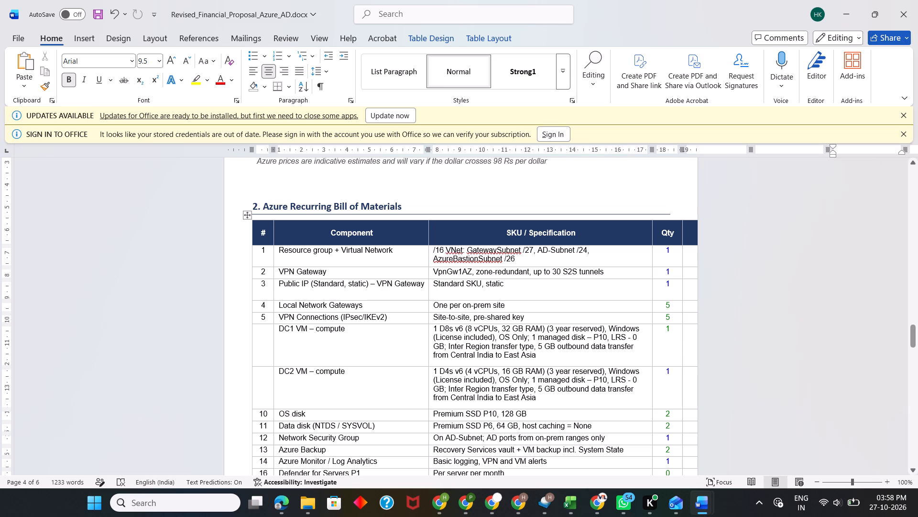
Select the whole old One-time Professional Services table in section 3 of the proposal, through the total fee row.
scroll(557, 330, "down", 2)
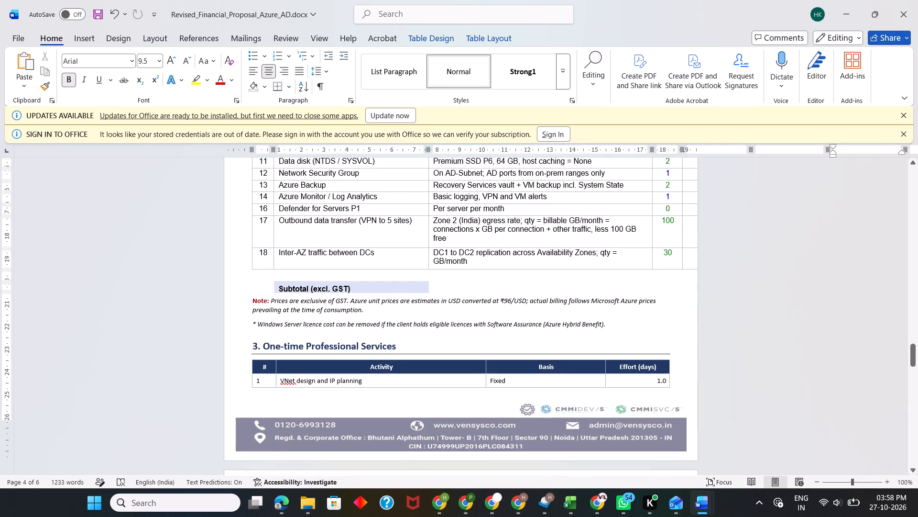
left_click(243, 260)
left_click(497, 330)
scroll(497, 330, "down", 1)
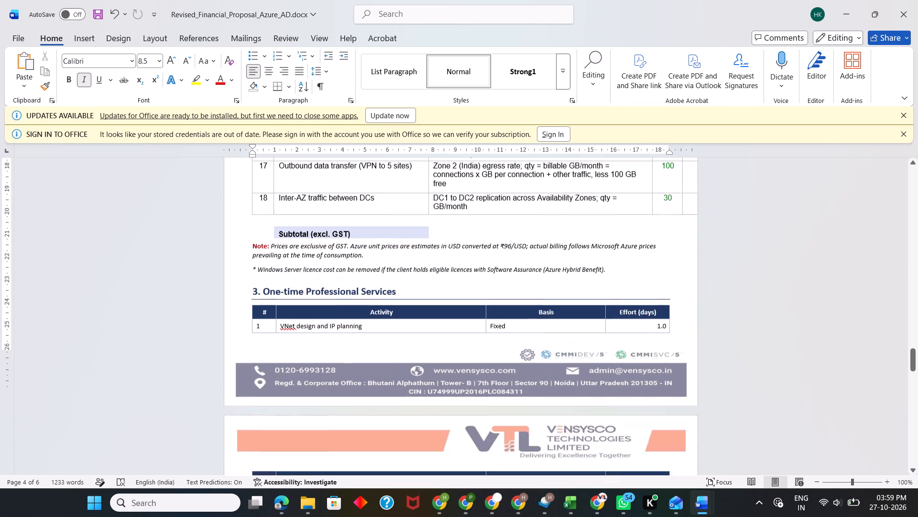
scroll(497, 330, "down", 2)
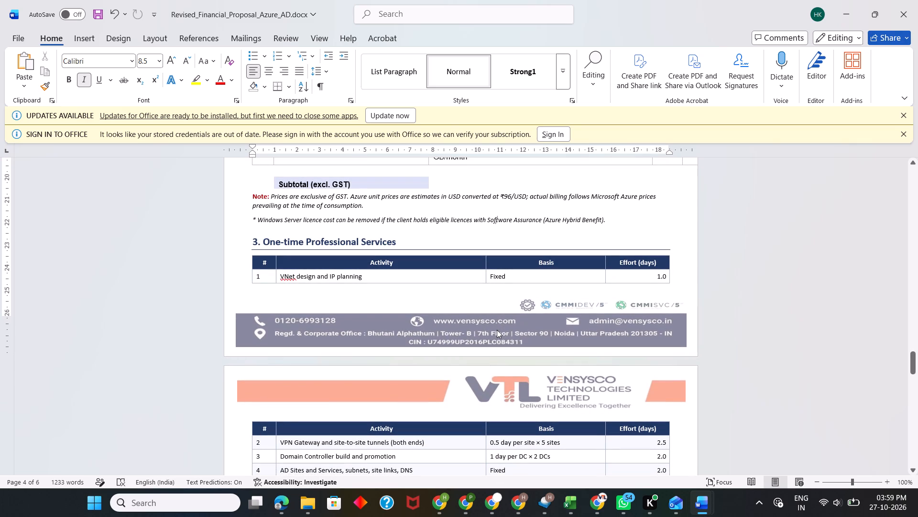
scroll(497, 330, "down", 1)
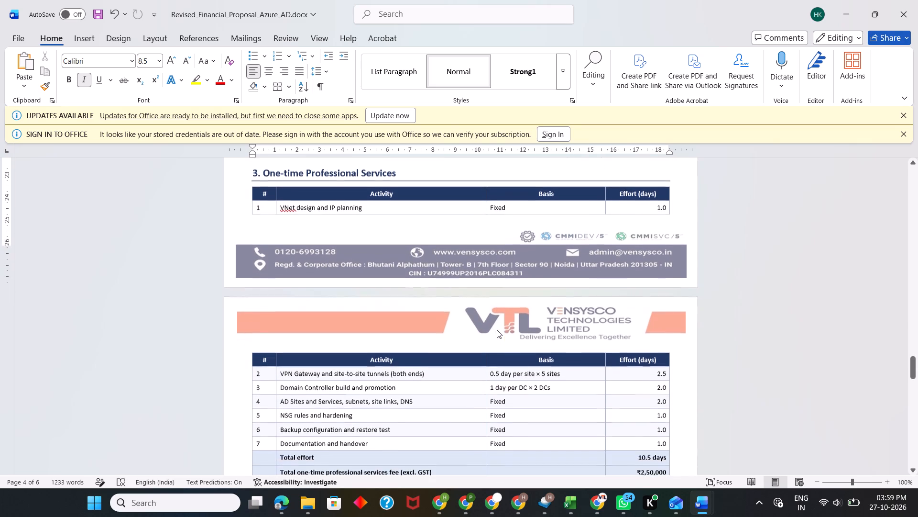
scroll(497, 330, "down", 1)
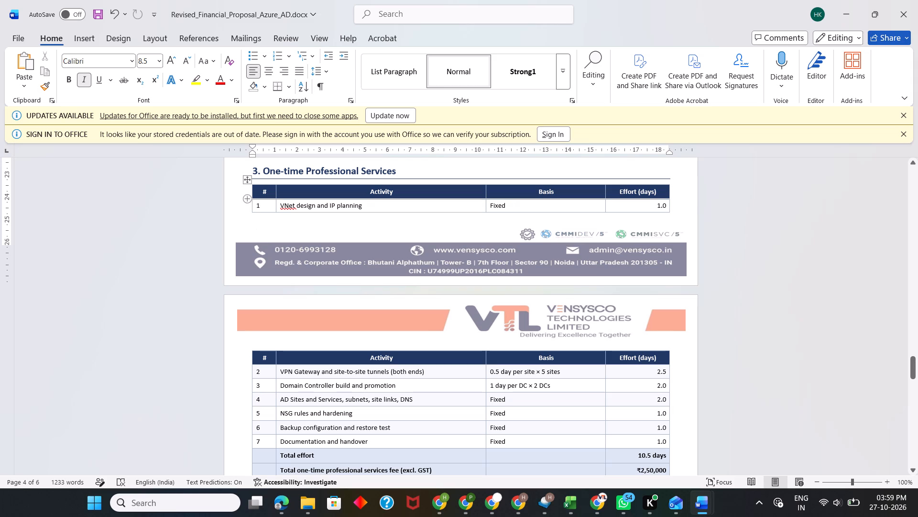
left_click(247, 180)
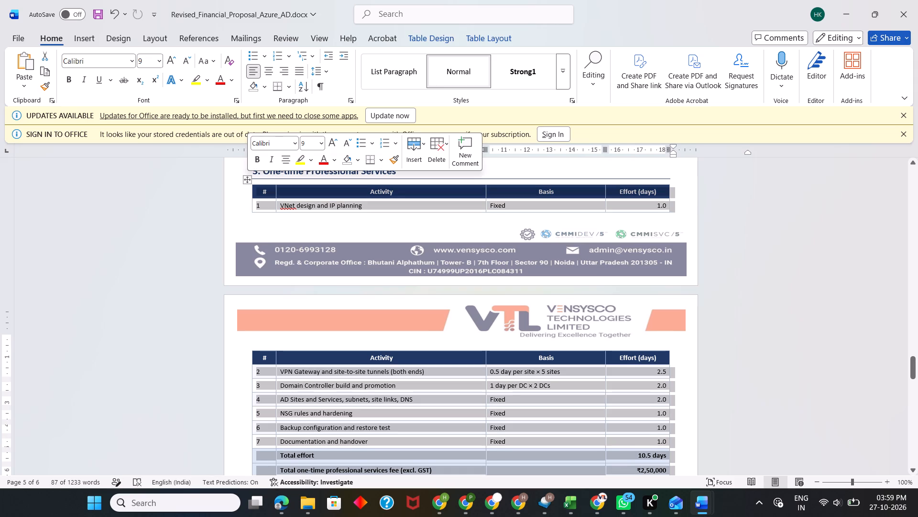
scroll(247, 180, "down", 1)
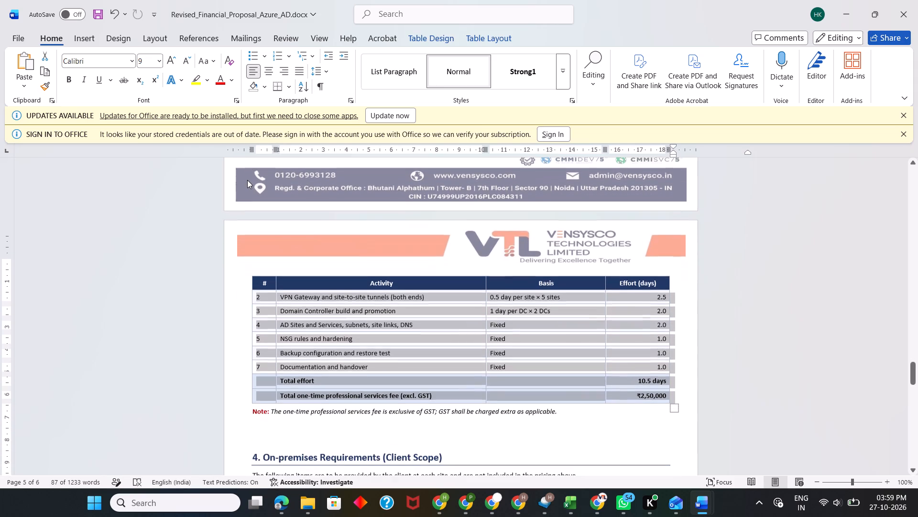
scroll(247, 180, "down", 2)
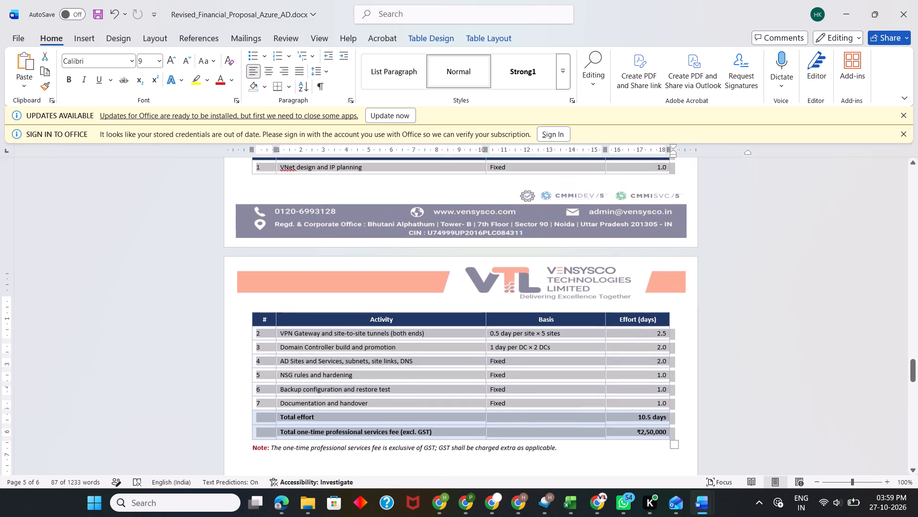
scroll(247, 180, "down", 4)
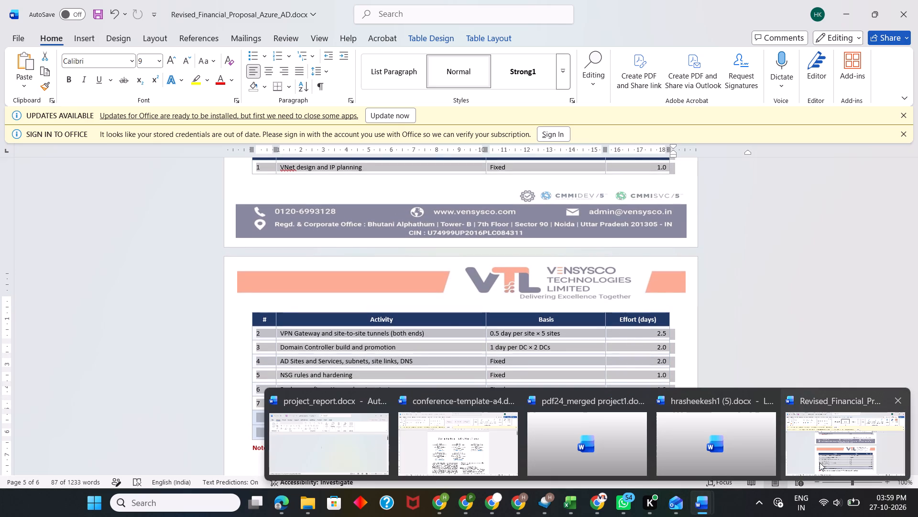
left_click(820, 462)
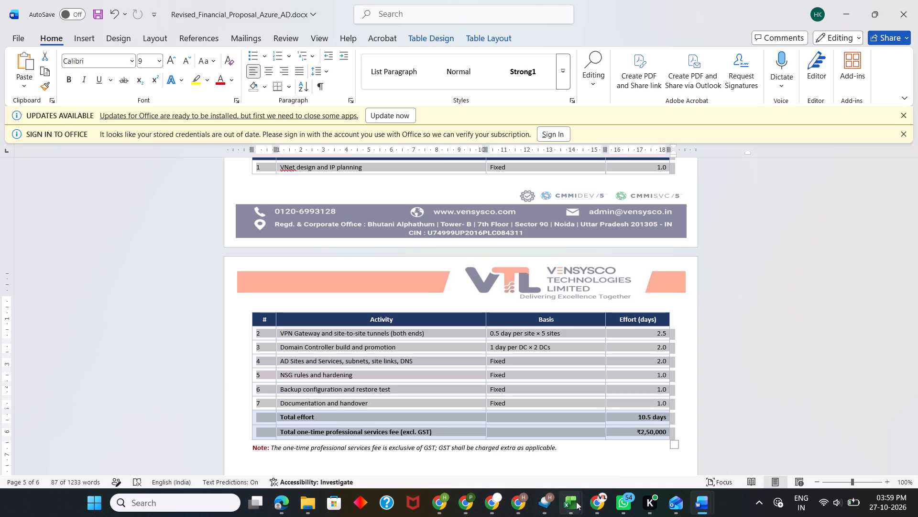
left_click(667, 448)
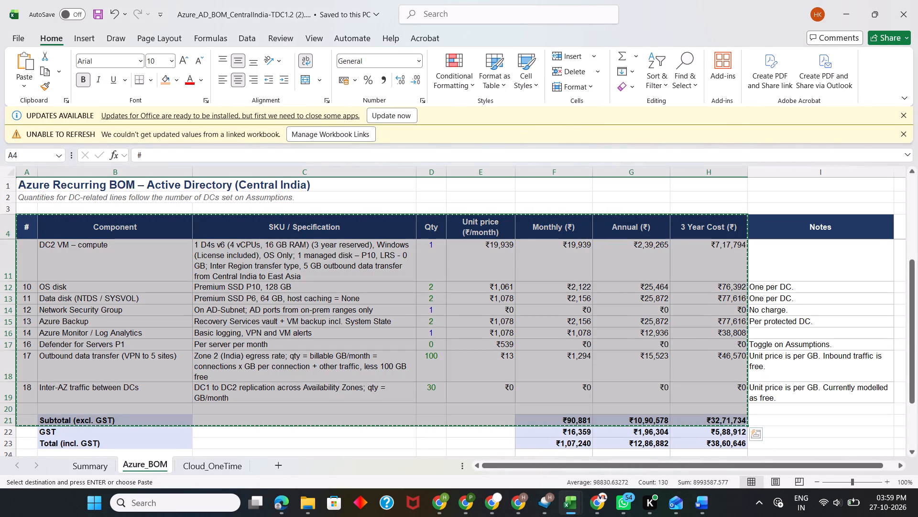
scroll(466, 409, "down", 3)
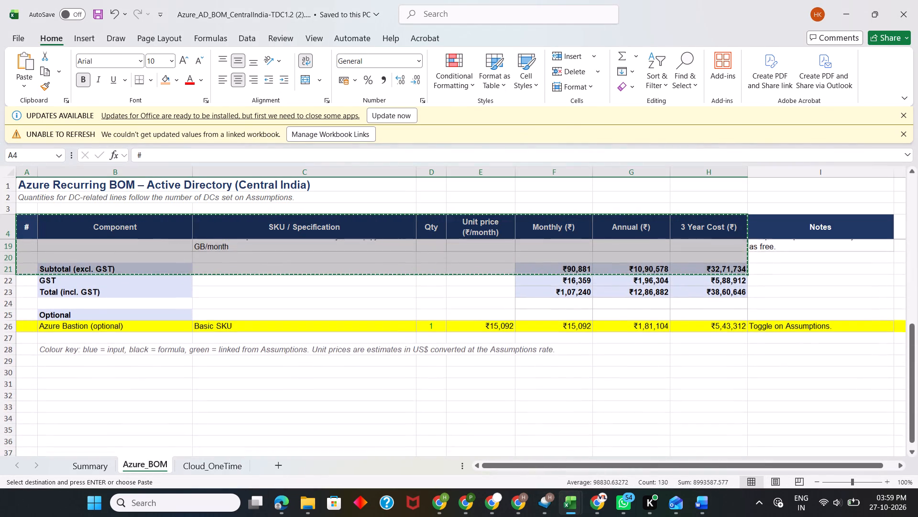
left_click(229, 467)
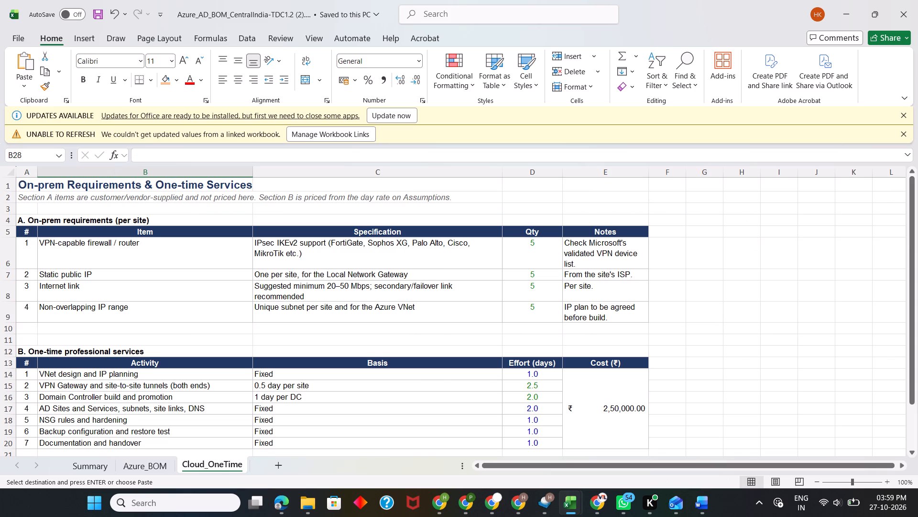
scroll(240, 356, "down", 1)
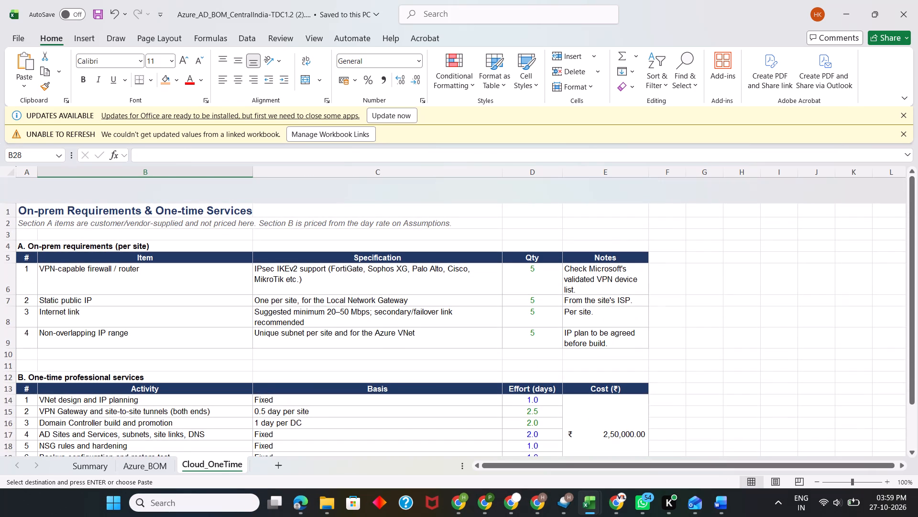
scroll(240, 356, "down", 1)
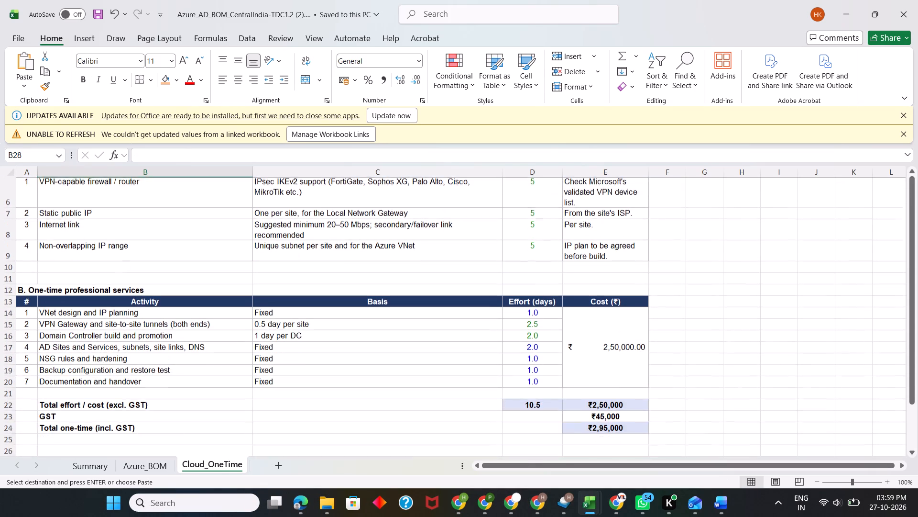
scroll(240, 356, "down", 1)
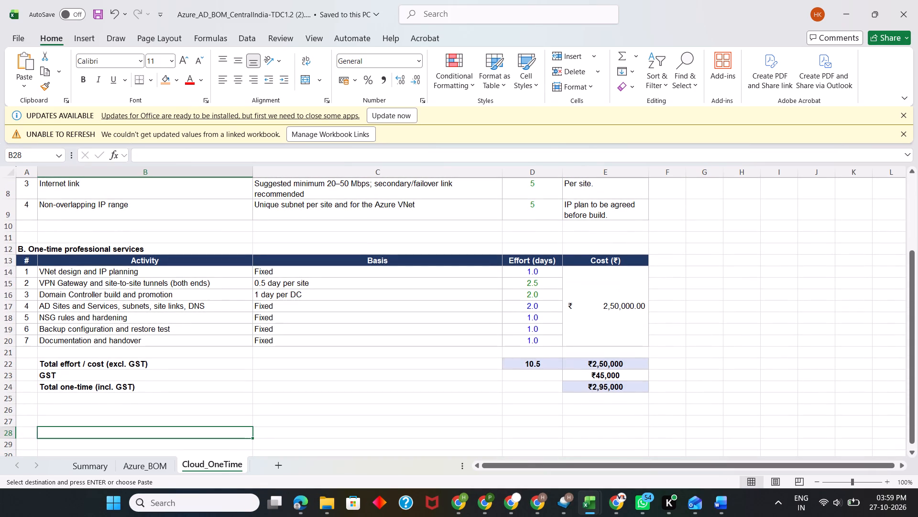
scroll(29, 264, "up", 2)
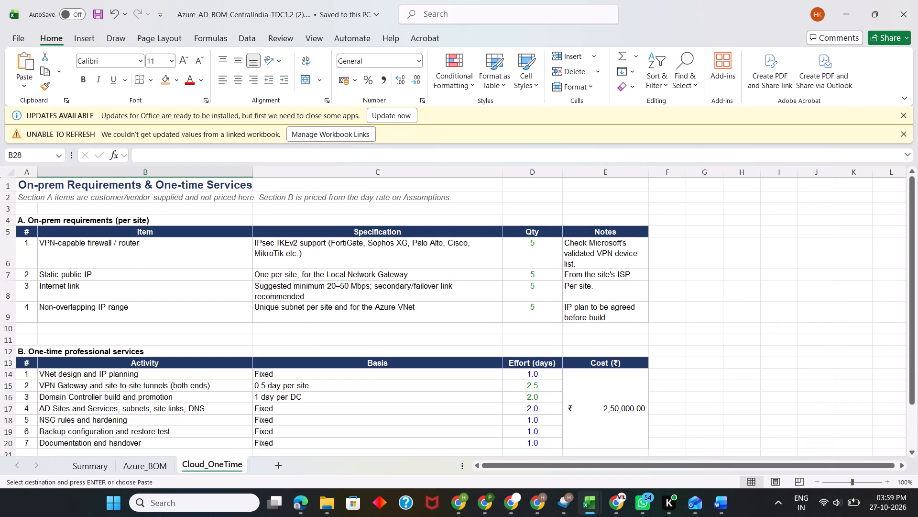
left_click(28, 363)
key("shift+Right")
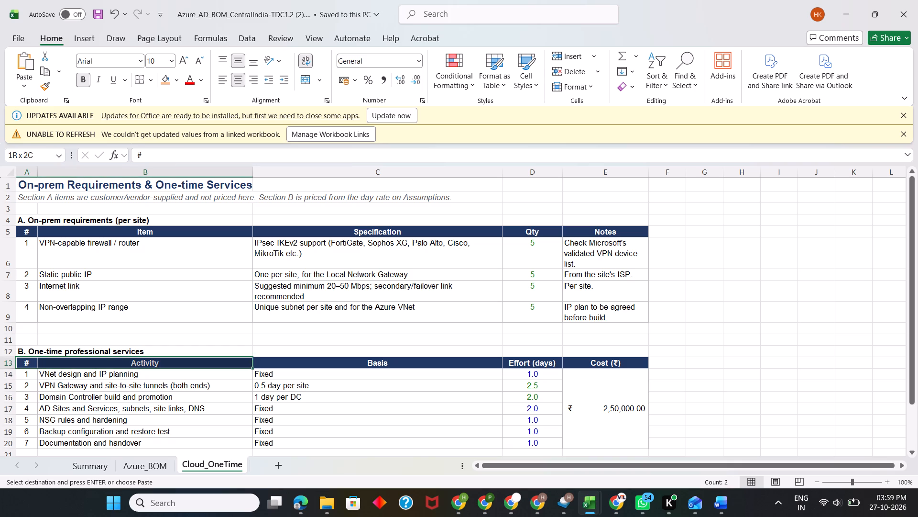
key("shift+Right")
key("shift+Right")
key("shift+Right")
key("shift+Down")
key("shift+Down")
key("shift+Down")
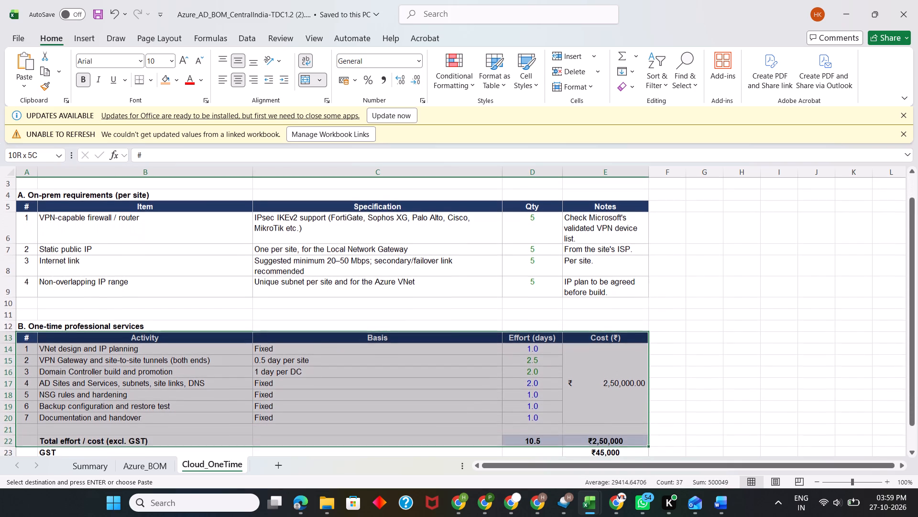
key("shift+Up")
key("shift+Down")
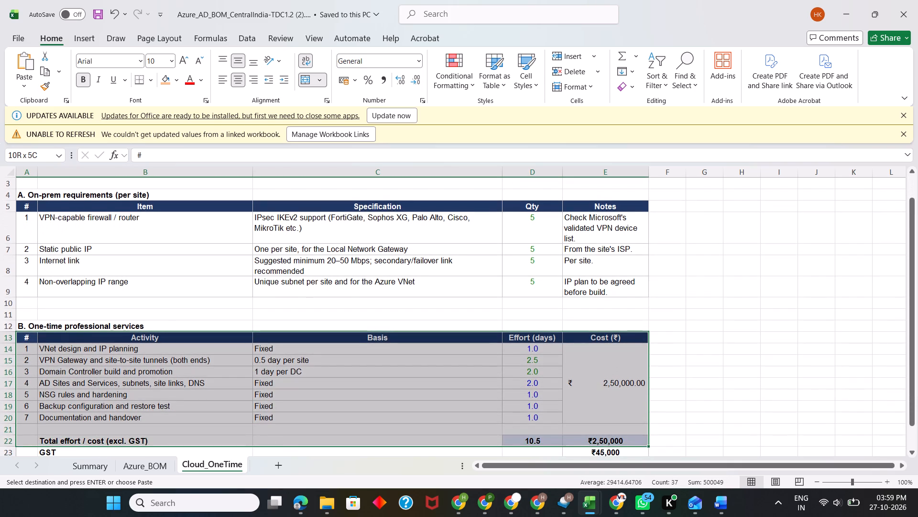
key("shift+Down")
key("shift+Down")
key("shift+Up")
key("shift+Up")
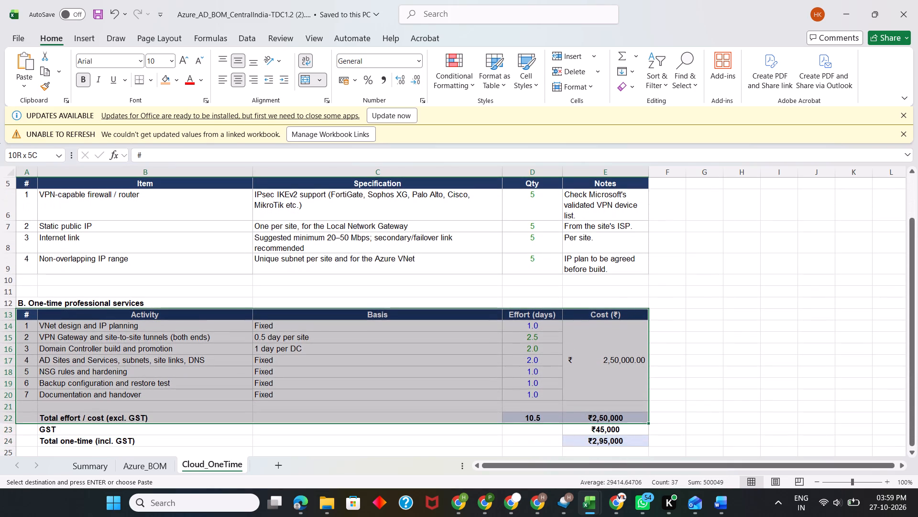
key("ctrl+c")
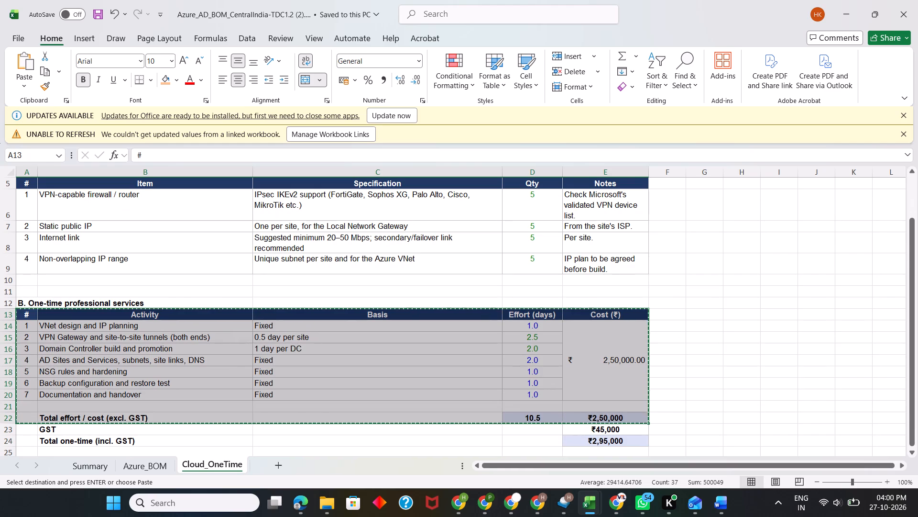
scroll(126, 362, "up", 1)
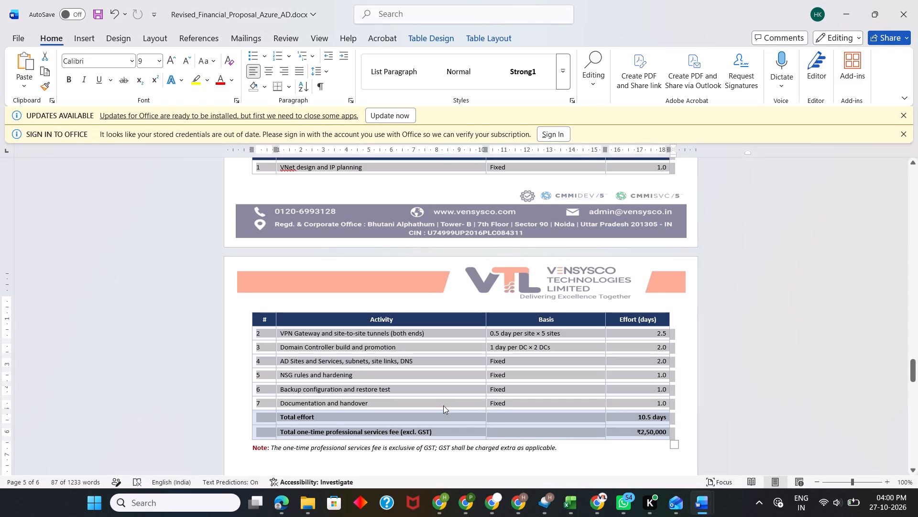
key("BackSpace")
key("ctrl+v")
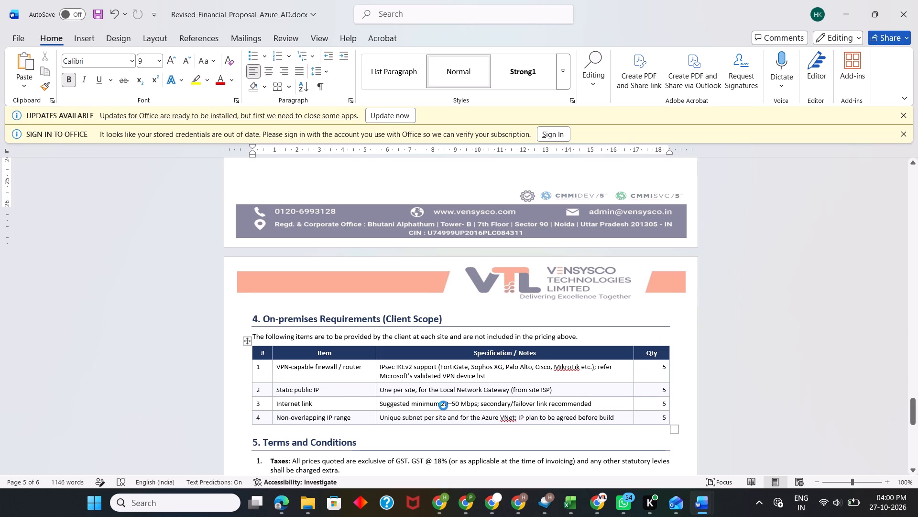
Set the text of the pasted One-time Professional Services table to font size 9.5.
scroll(443, 405, "up", 3)
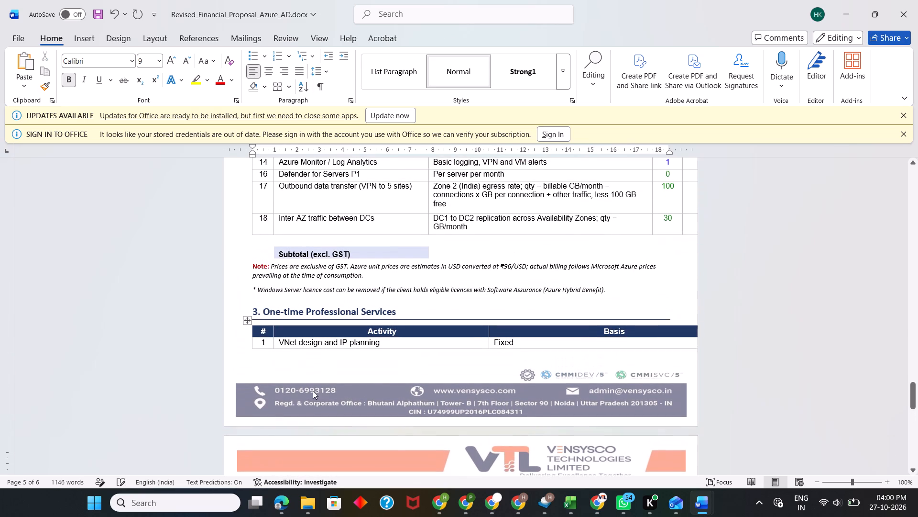
left_click(248, 321)
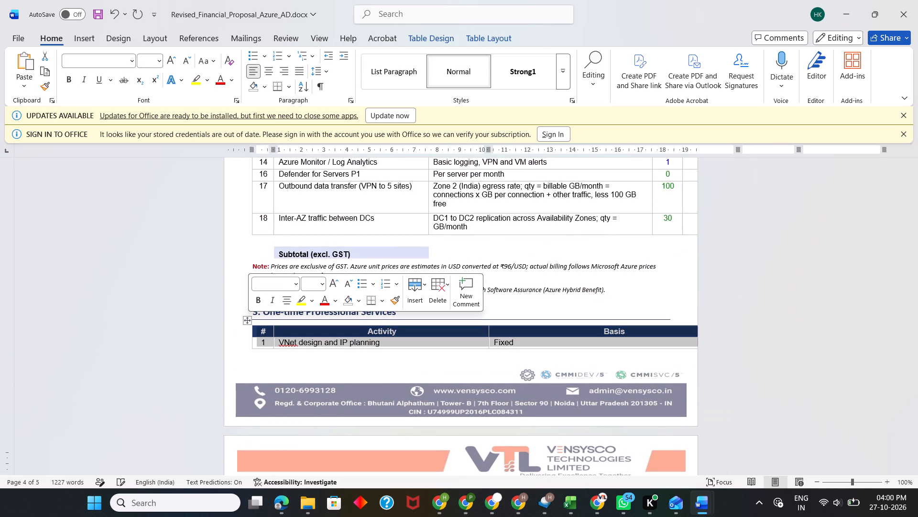
left_click(306, 282)
type("9.5")
key("Return")
left_click(400, 369)
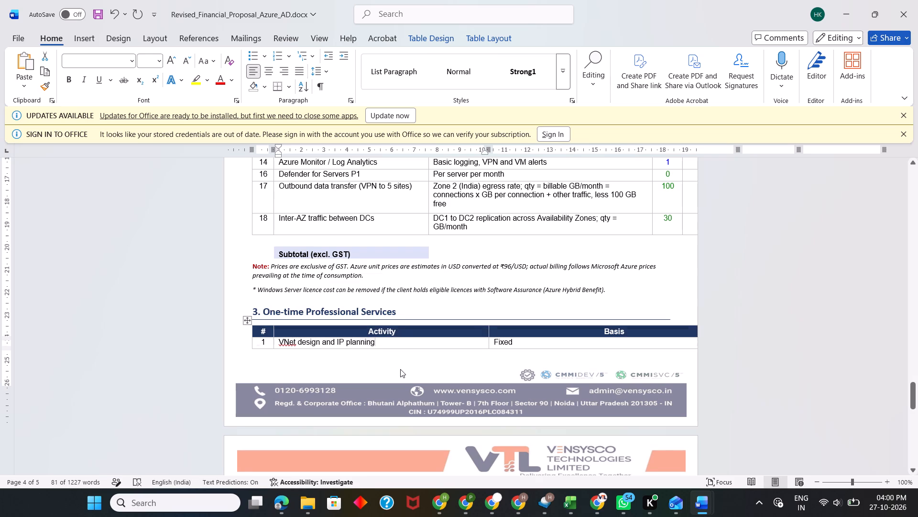
In the workbook's Cloud_OneTime sheet, copy the On-prem requirements (per site) table from its header row through the Non-overlapping IP range row, including Notes.
scroll(491, 337, "down", 4)
scroll(491, 337, "up", 1)
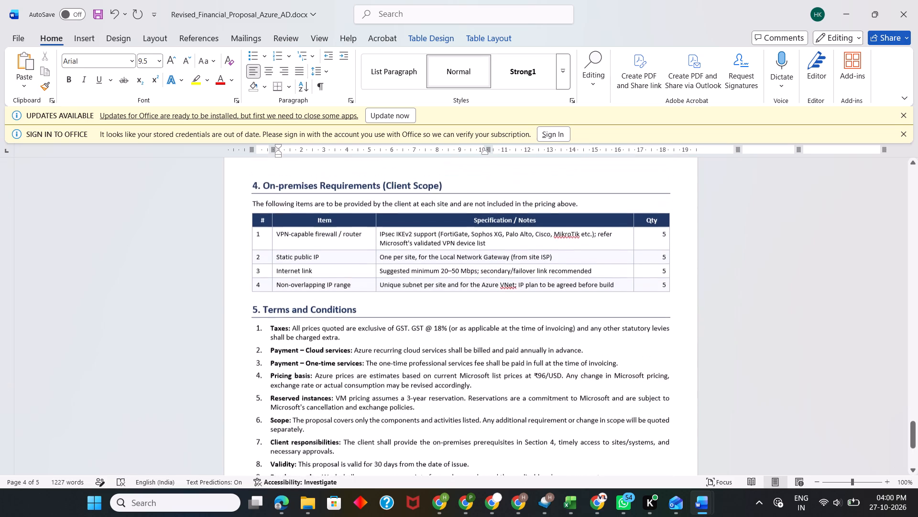
scroll(491, 337, "up", 1)
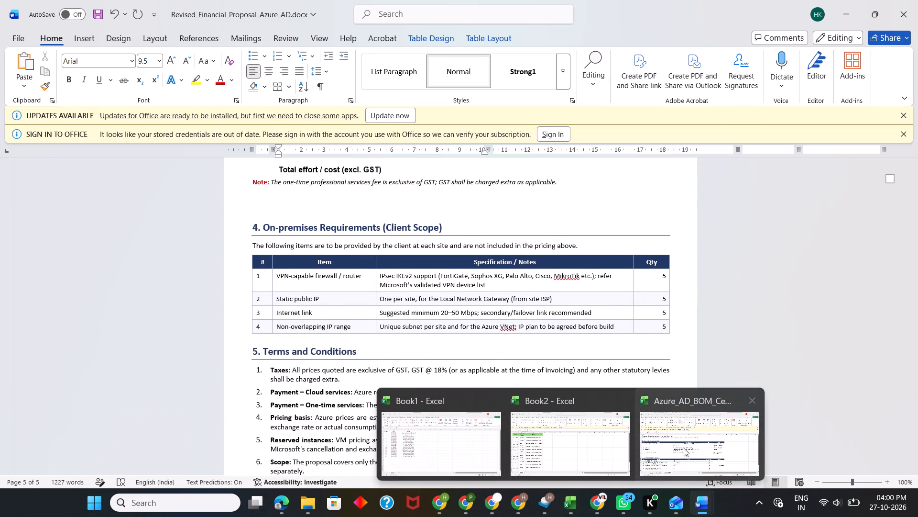
left_click(690, 446)
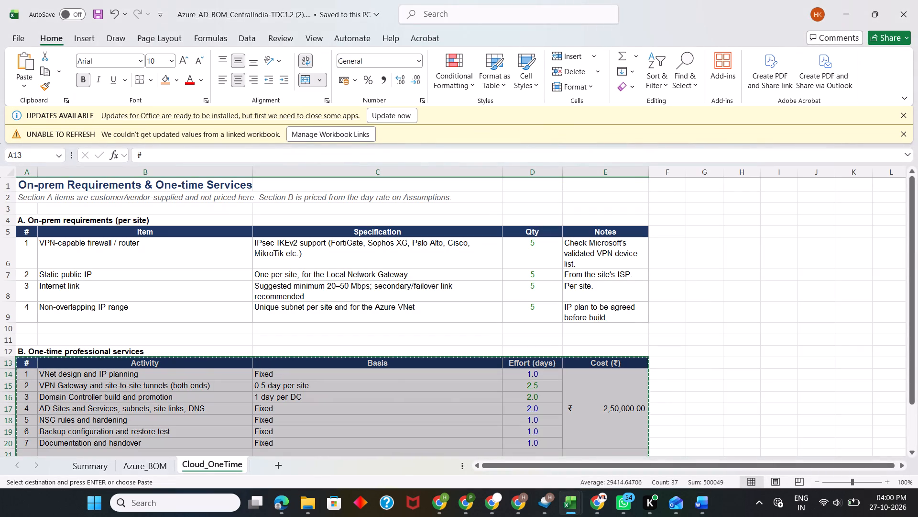
left_click(29, 234)
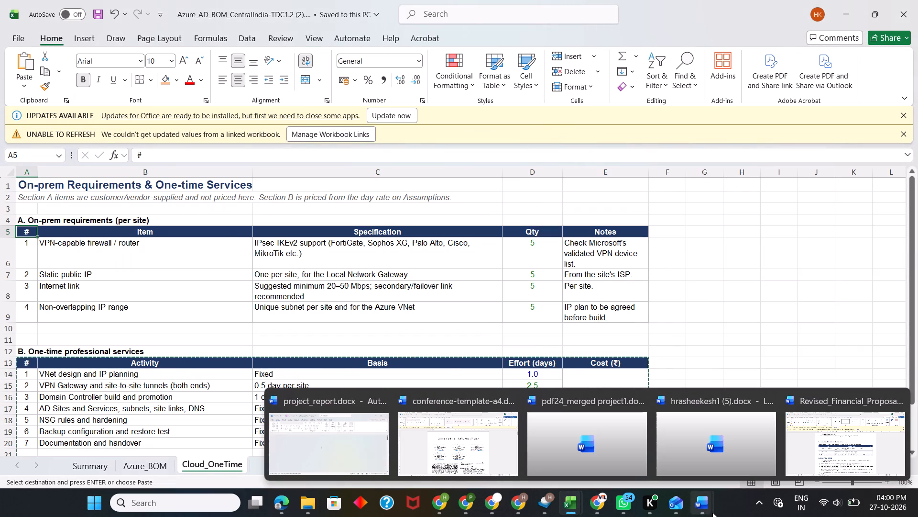
left_click(799, 442)
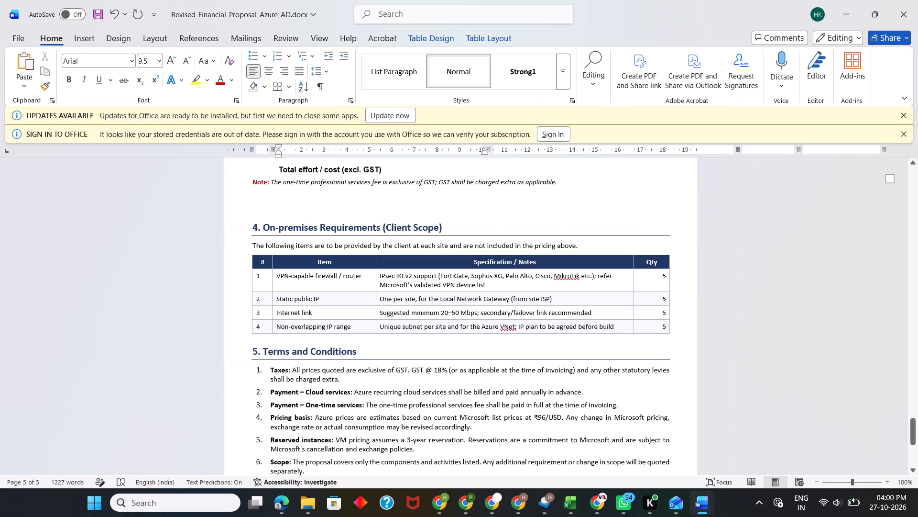
scroll(351, 310, "up", 1)
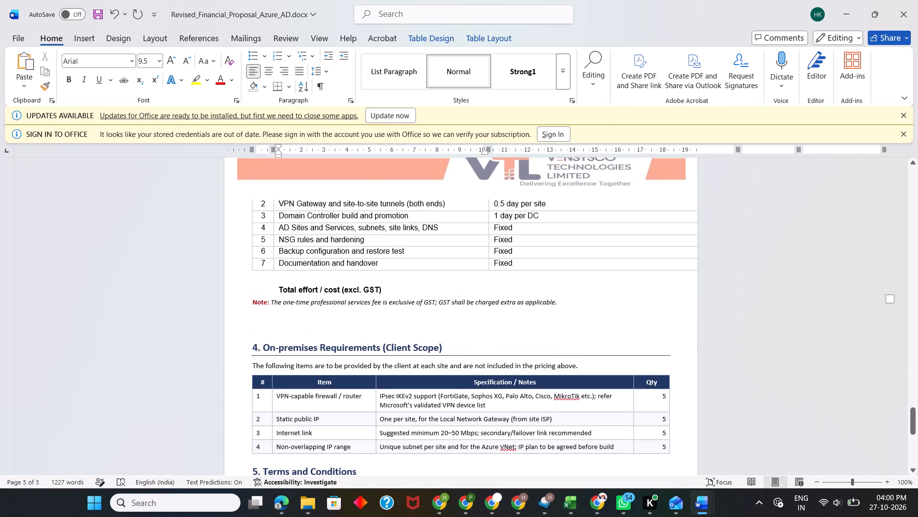
scroll(351, 310, "up", 1)
scroll(351, 310, "down", 2)
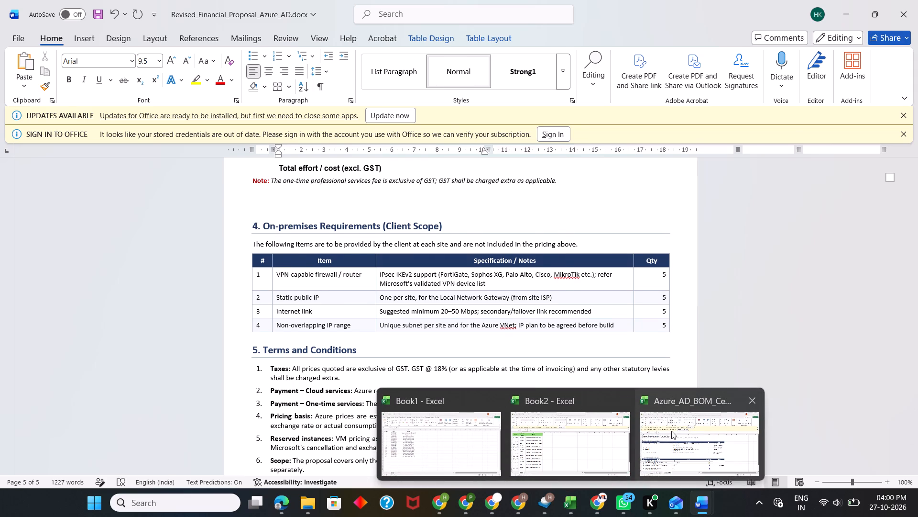
left_click(671, 431)
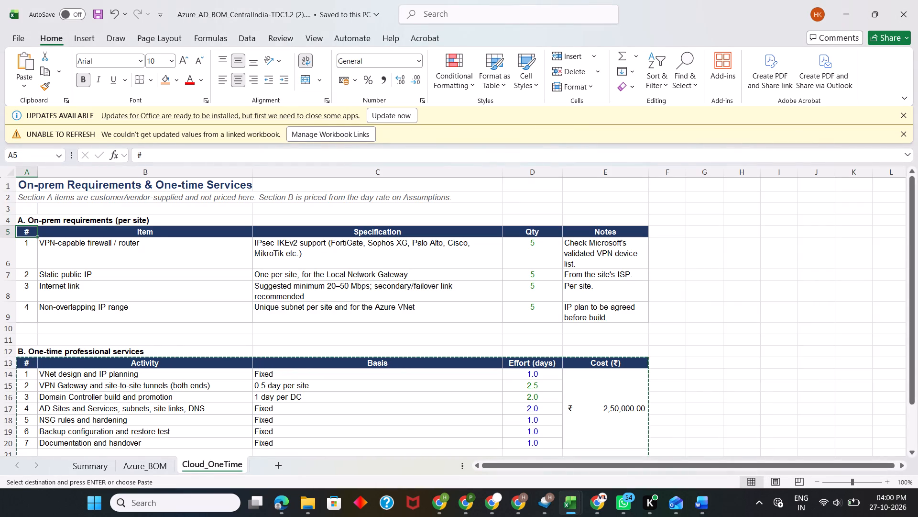
key("shift+Down")
key("shift+Down")
key("shift+Down")
key("shift+Down")
key("shift+Right")
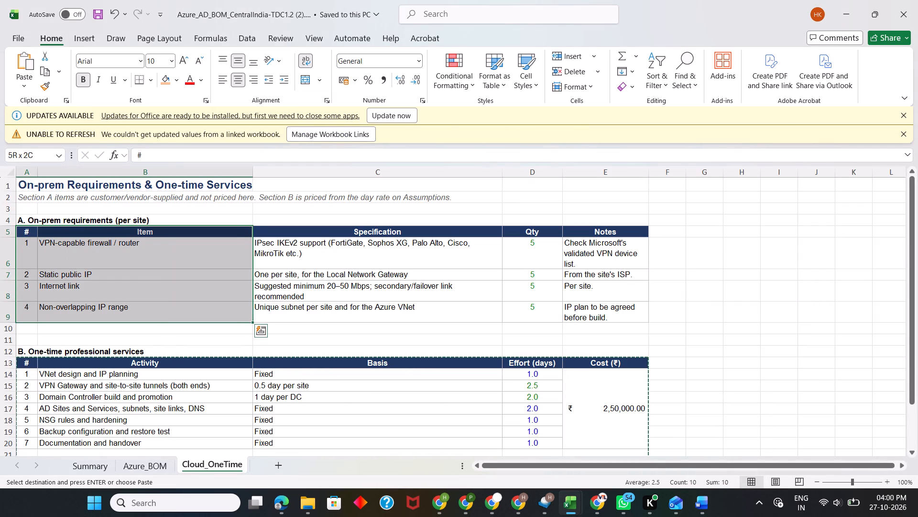
key("shift+Right")
key("shift+Right")
key("shift+Right")
key("ctrl+c")
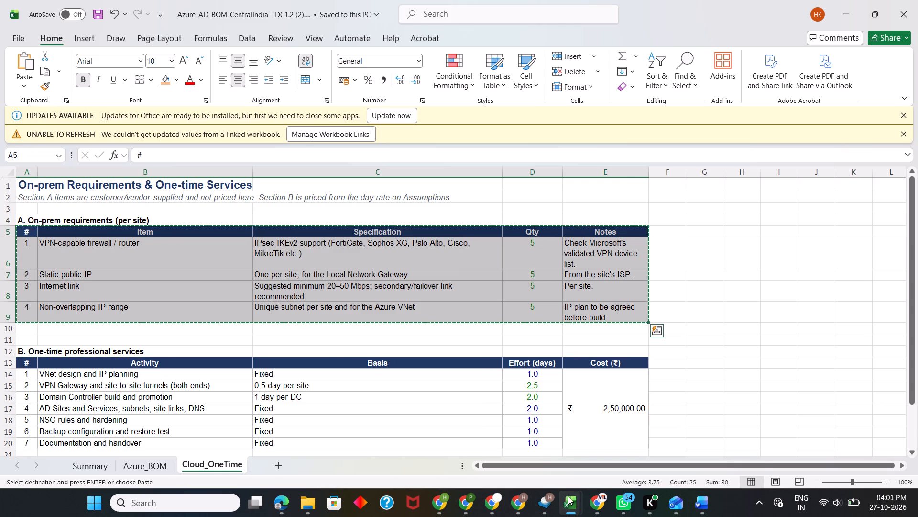
Back in the Word proposal, delete the old section 4 On-premises Requirements table and paste the copied workbook table in its place.
left_click(678, 457)
left_click(831, 442)
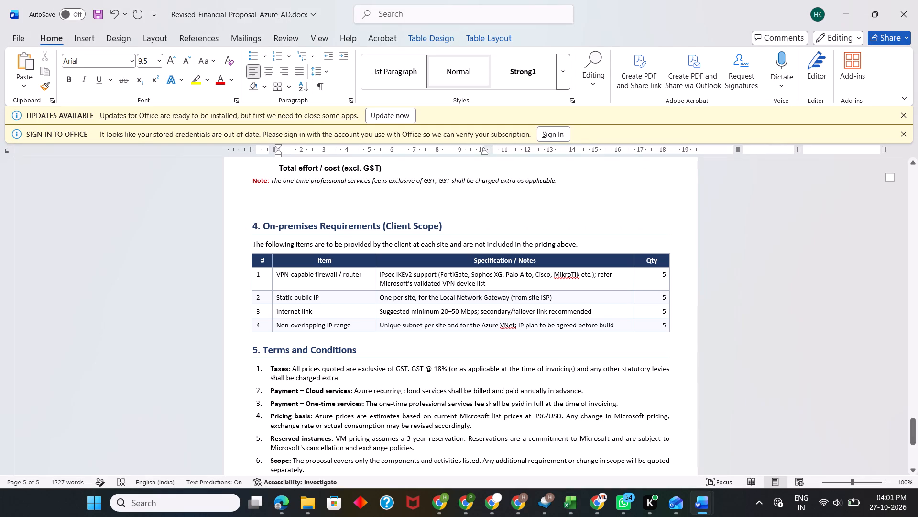
left_click(244, 250)
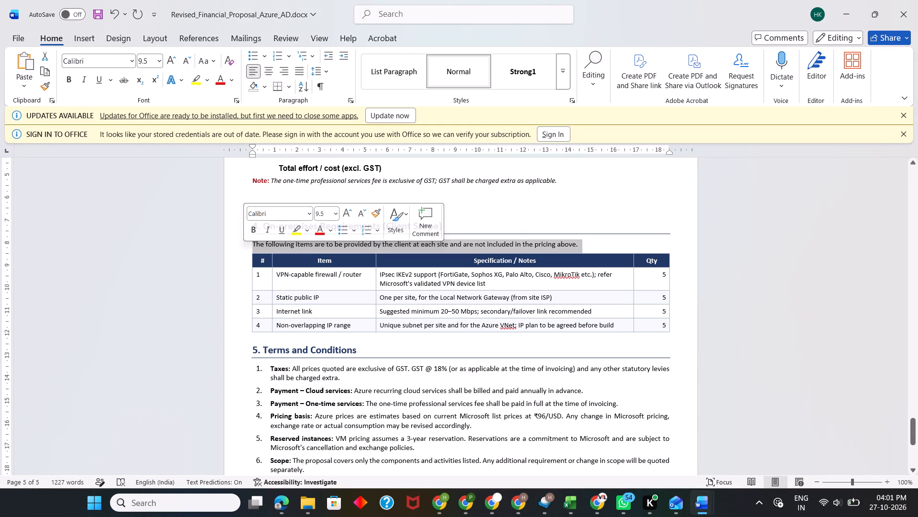
left_click(247, 251)
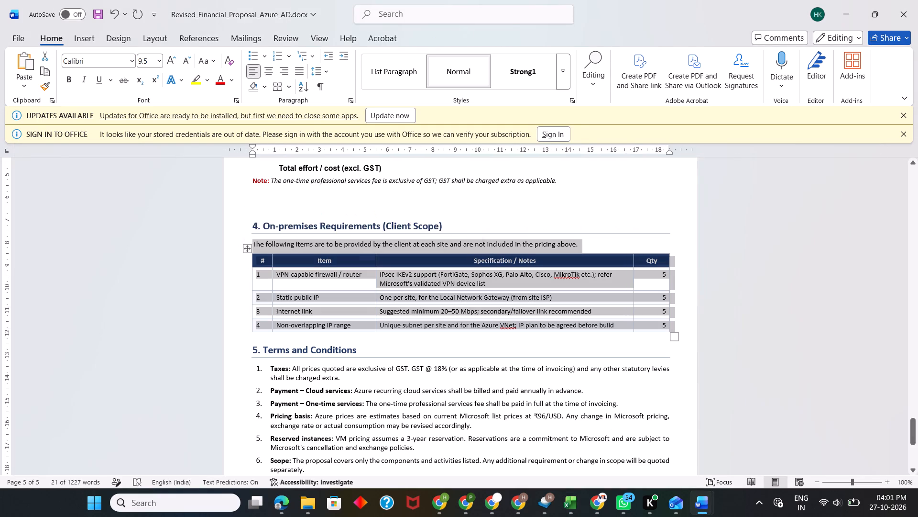
key("BackSpace")
key("ctrl+v")
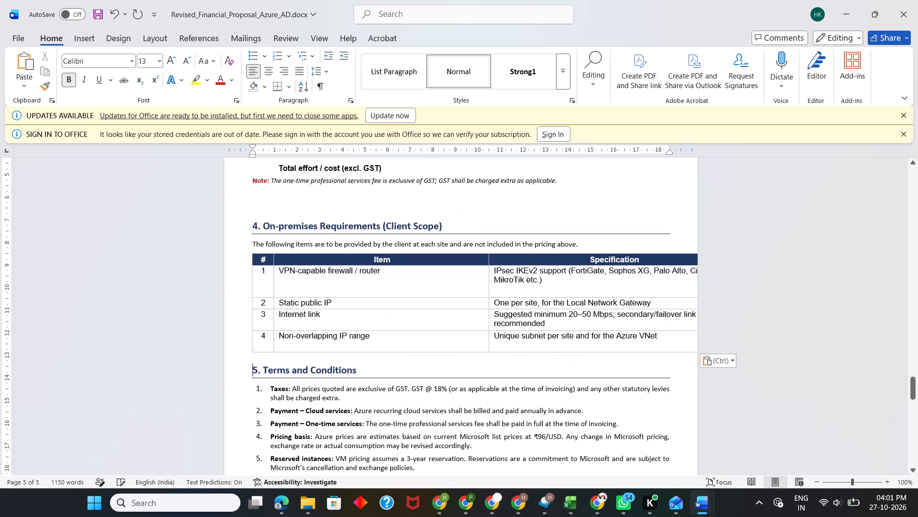
Shrink the pasted On-premises Requirements table to the page's text width so that all five columns fit.
left_click(890, 357)
left_click_drag(890, 357, 835, 354)
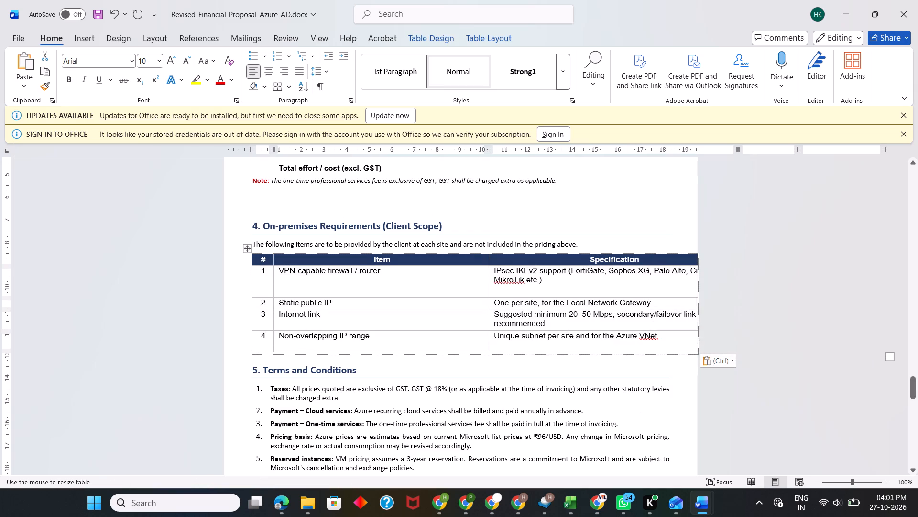
left_click_drag(835, 354, 682, 355)
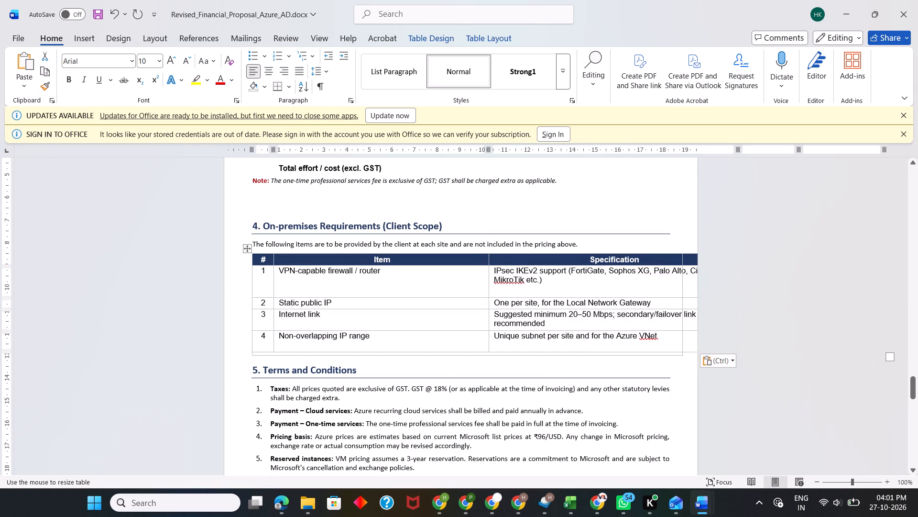
left_click_drag(682, 355, 669, 355)
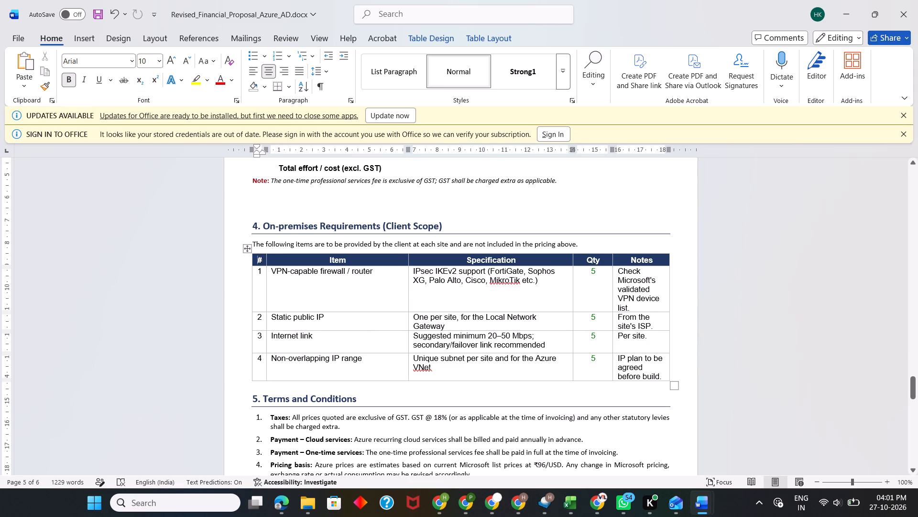
Set the text of the whole On-premises Requirements table to font size 9.5.
left_click(248, 247)
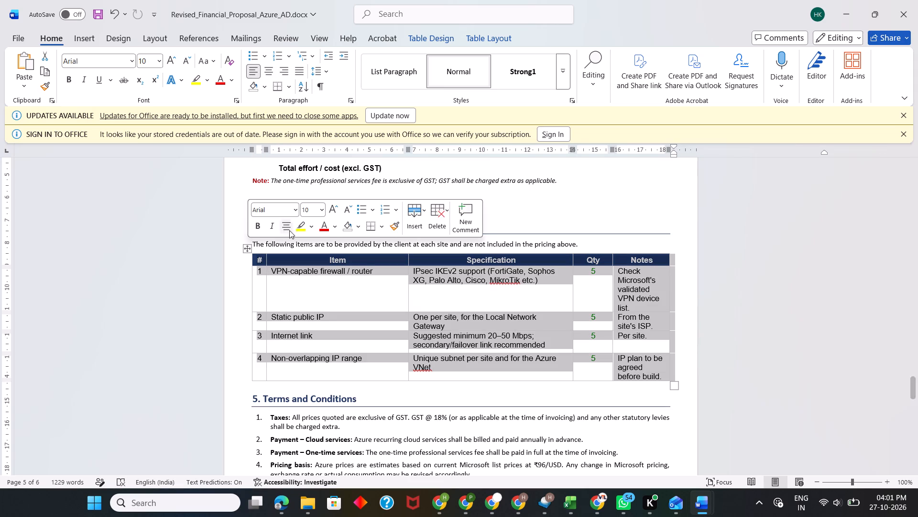
left_click(312, 209)
type("9.5")
key("Return")
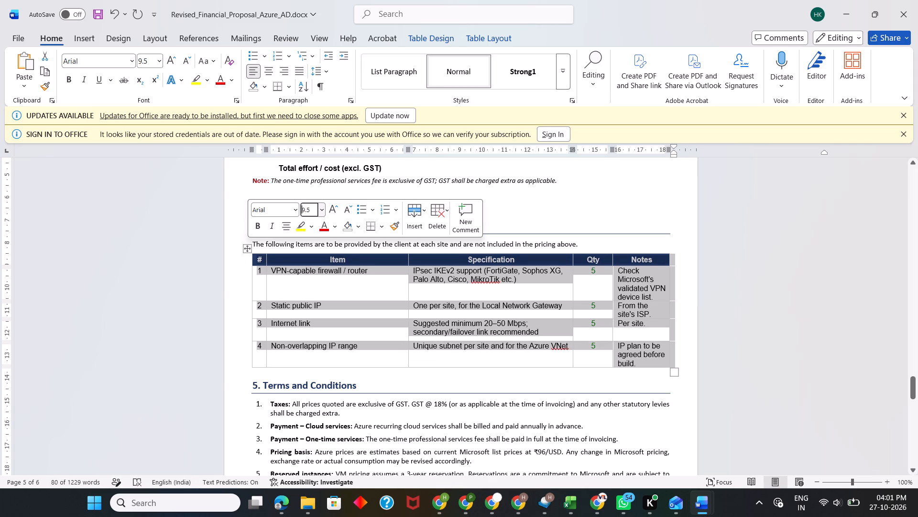
left_click(595, 215)
Shrink the One-time Professional Services table in section 3 to the page's text width so that its Effort and Cost columns fit.
scroll(595, 215, "up", 1)
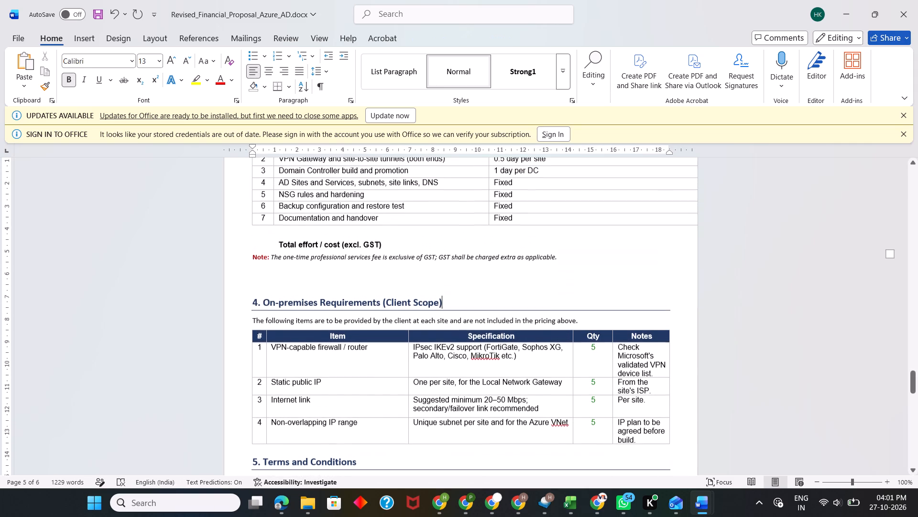
scroll(595, 215, "up", 4)
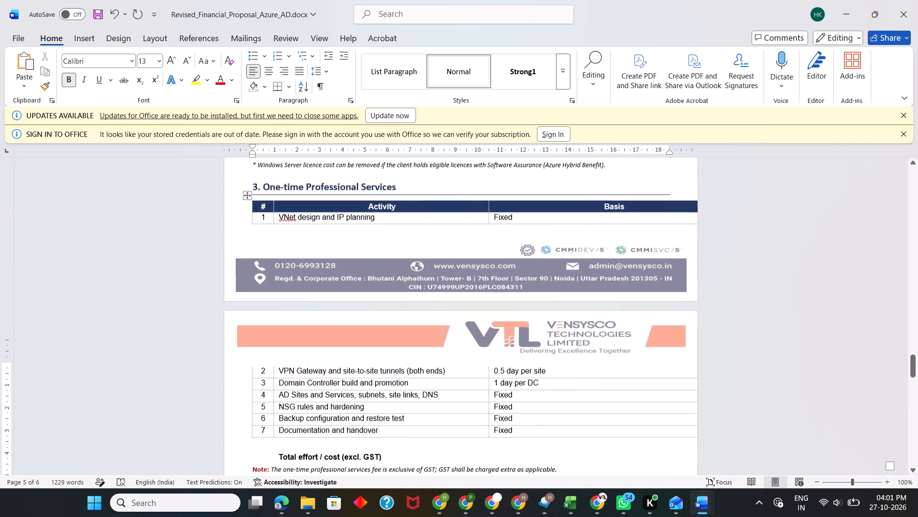
scroll(595, 215, "up", 2)
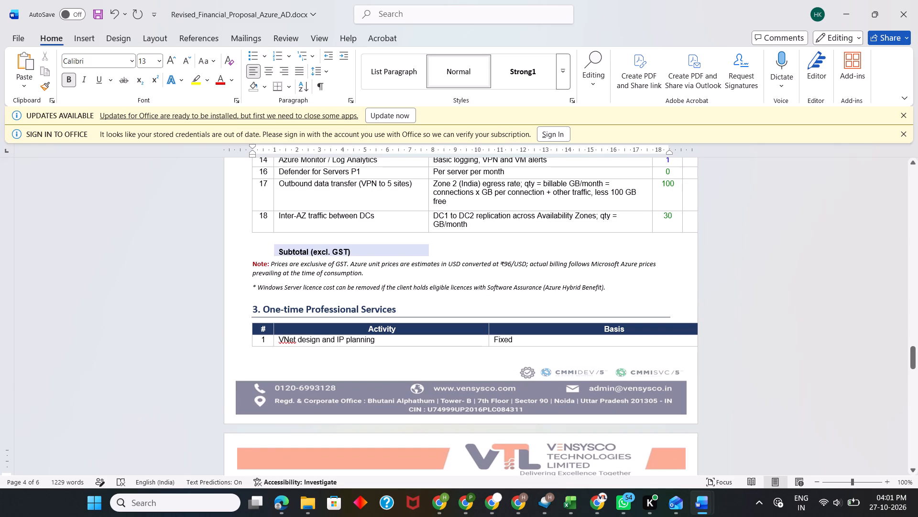
left_click(244, 320)
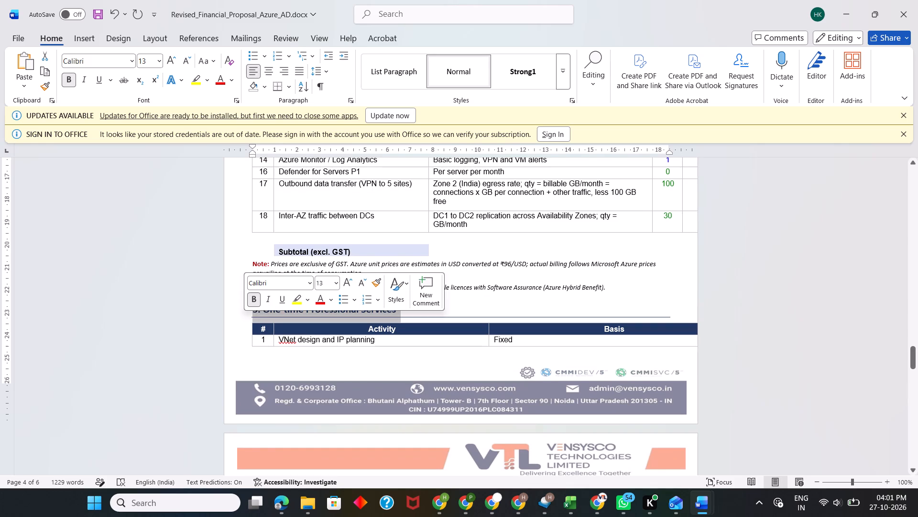
left_click(244, 323)
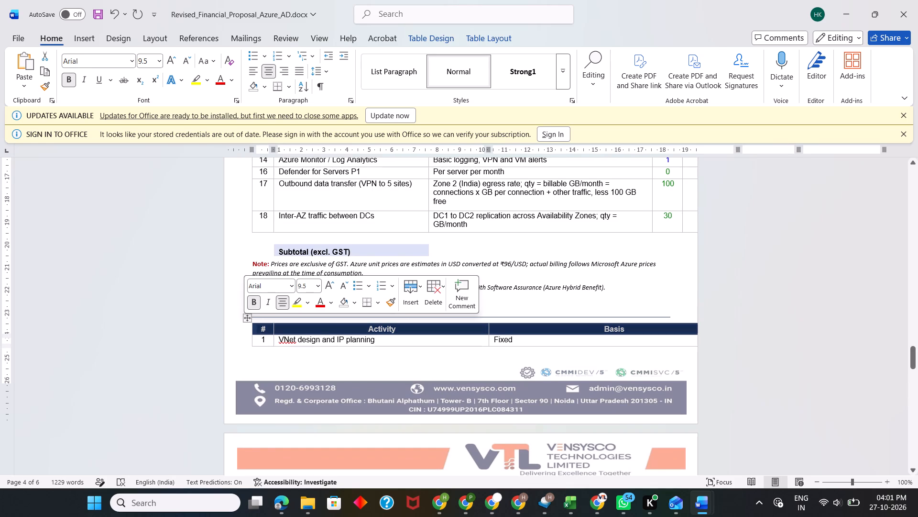
left_click(249, 318)
scroll(249, 318, "down", 2)
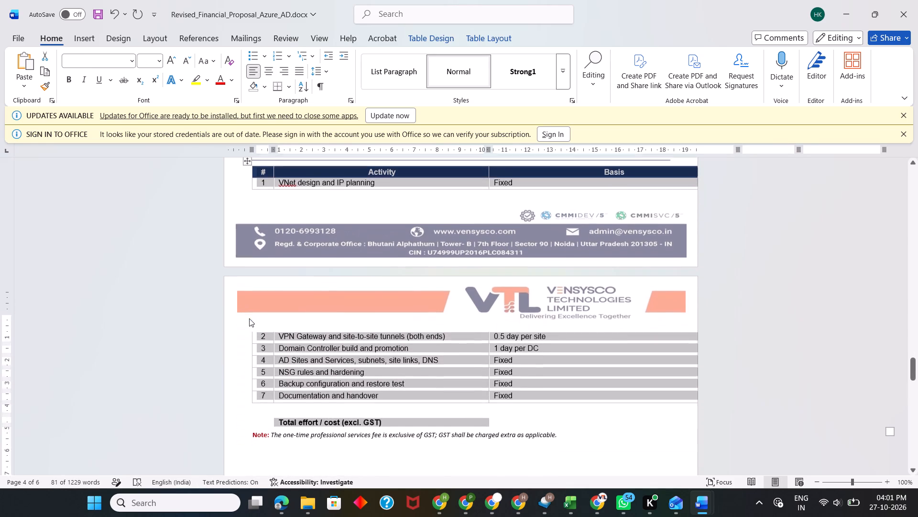
scroll(249, 318, "down", 1)
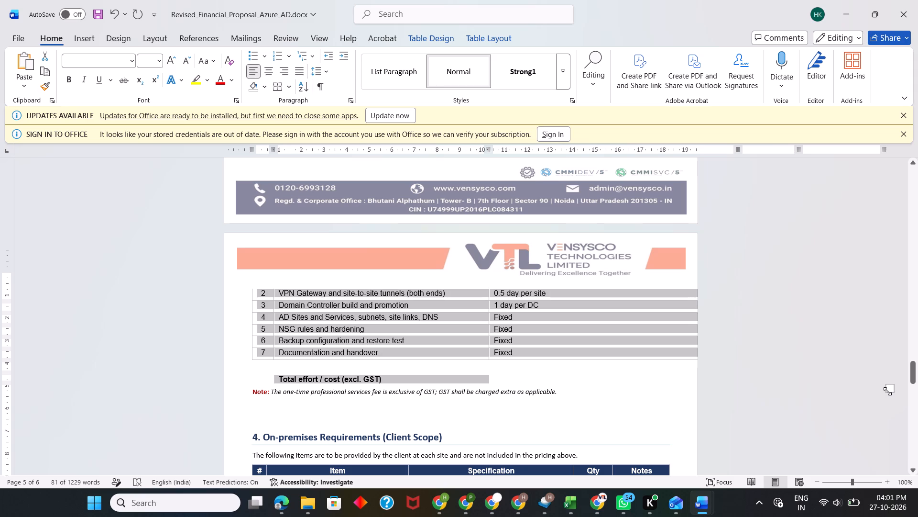
left_click_drag(889, 387, 866, 388)
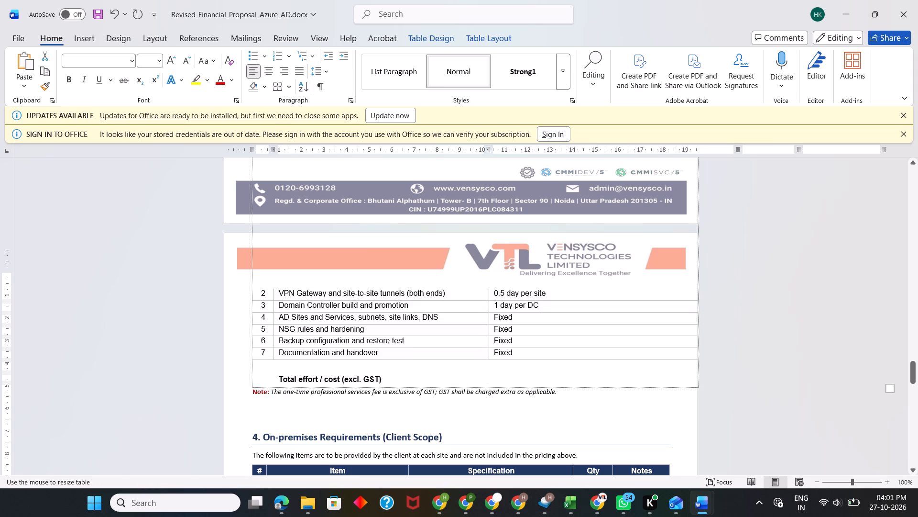
left_click_drag(866, 388, 670, 377)
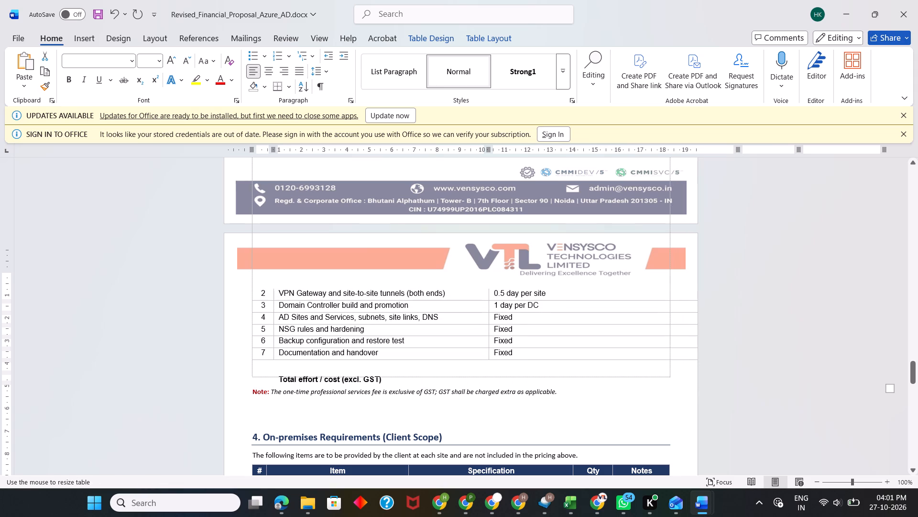
left_click_drag(670, 377, 665, 377)
left_click_drag(665, 377, 673, 374)
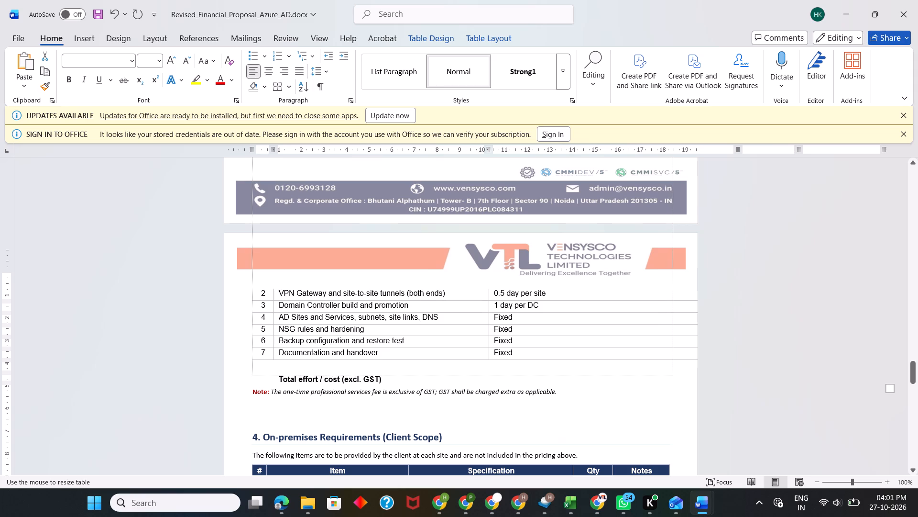
left_click_drag(673, 374, 670, 358)
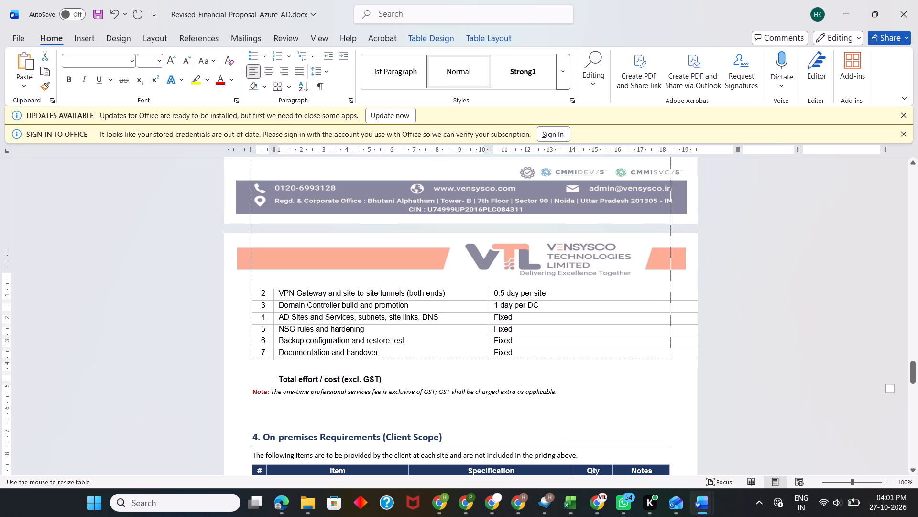
left_click_drag(670, 358, 667, 360)
Insert a blank line below the "3. One-time Professional Services" heading to move its table onto the following page.
scroll(667, 360, "up", 2)
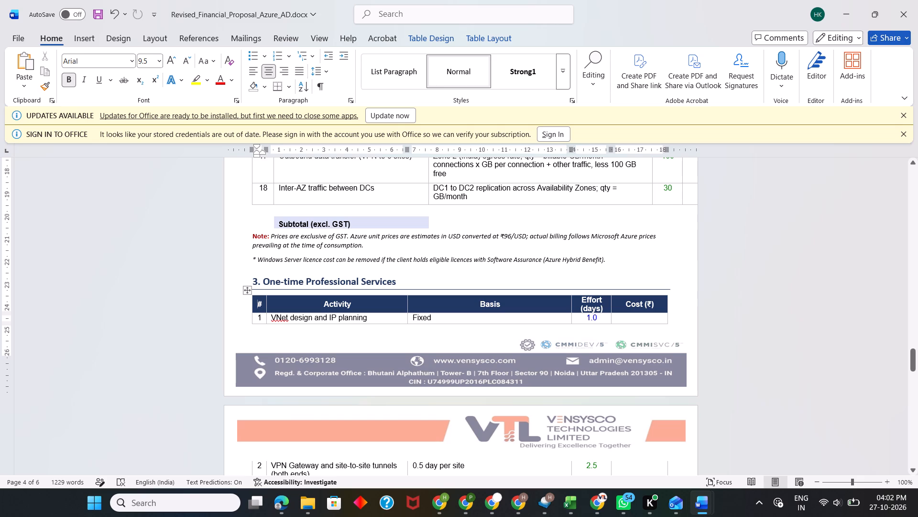
left_click(480, 277)
key("Return")
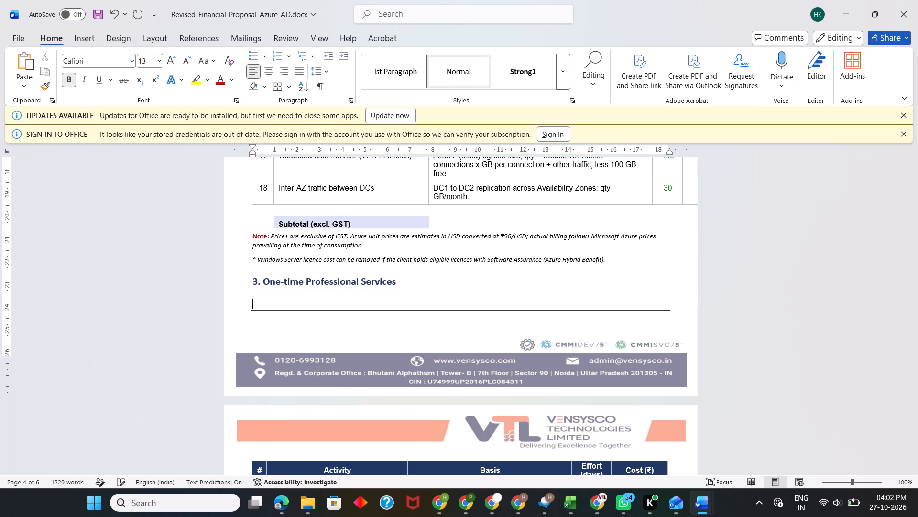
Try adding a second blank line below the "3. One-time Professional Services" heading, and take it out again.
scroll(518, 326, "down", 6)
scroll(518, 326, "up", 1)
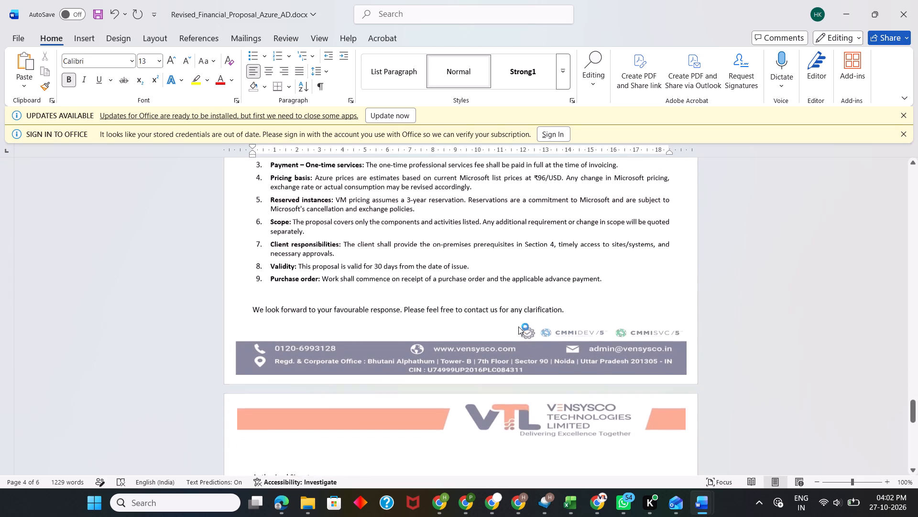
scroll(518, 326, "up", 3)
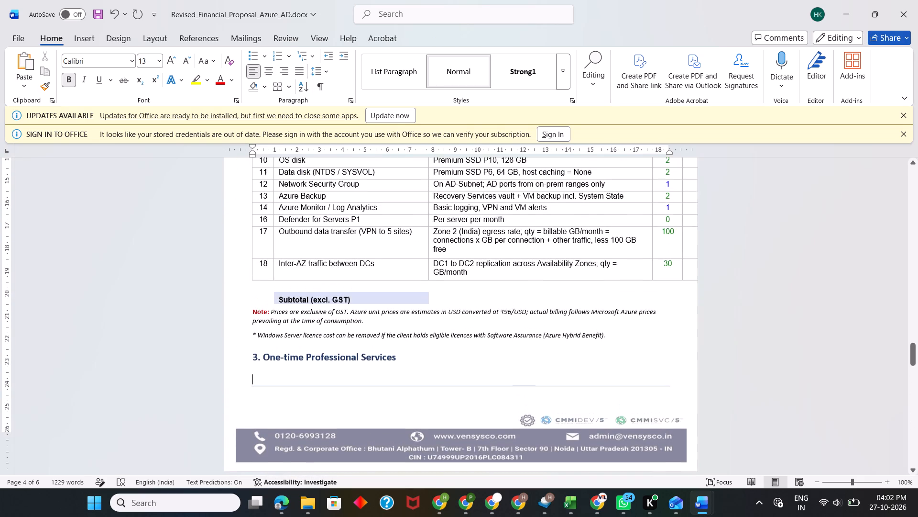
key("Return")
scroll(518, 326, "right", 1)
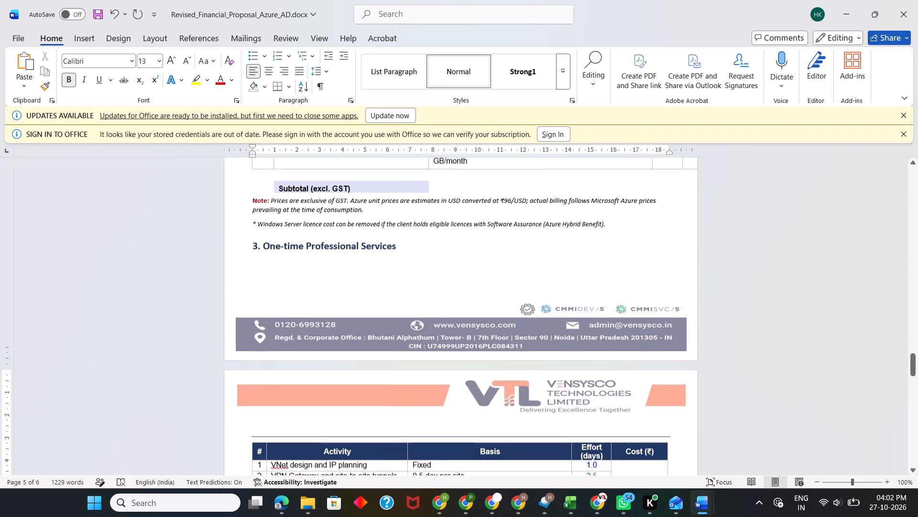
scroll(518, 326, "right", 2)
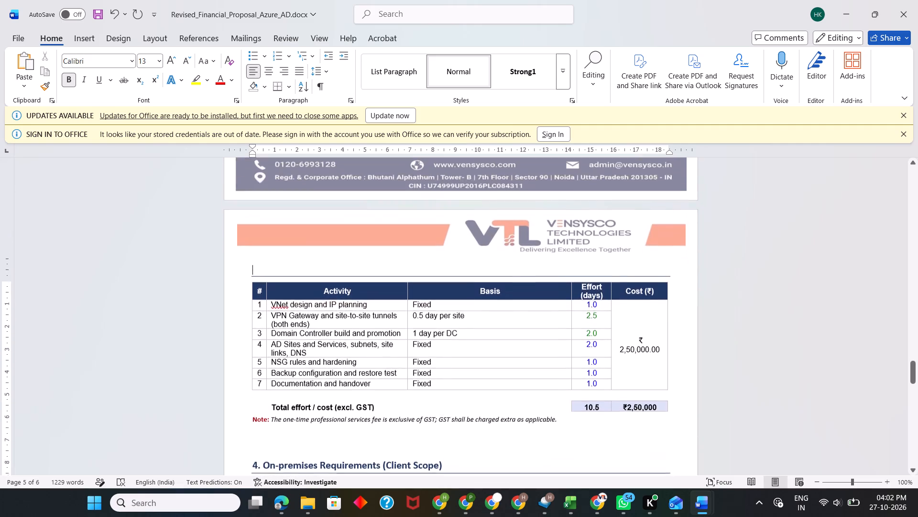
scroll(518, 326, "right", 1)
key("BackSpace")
Remove the blank line between the "3. One-time Professional Services" heading and its table.
scroll(518, 326, "up", 1)
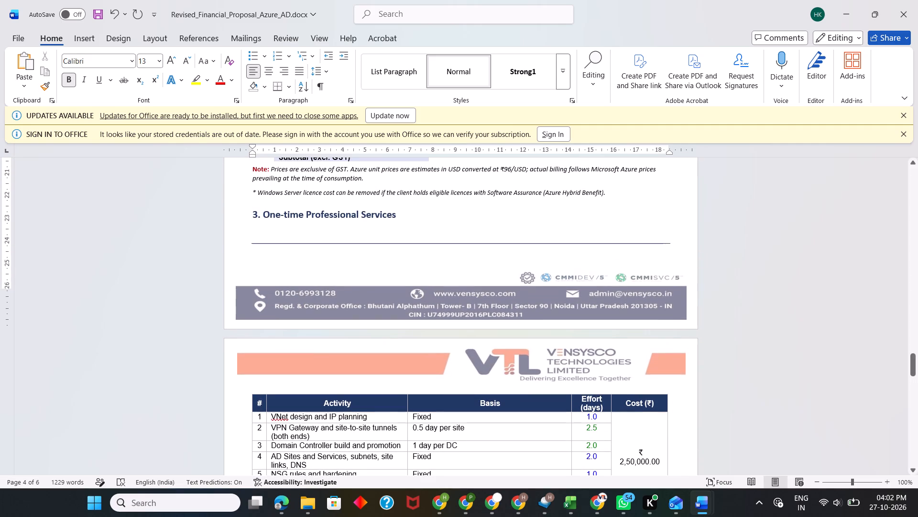
key("BackSpace")
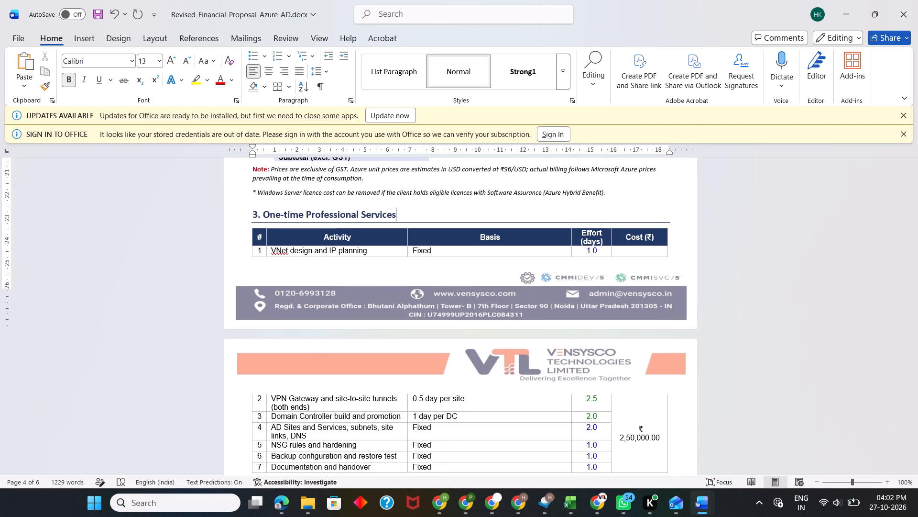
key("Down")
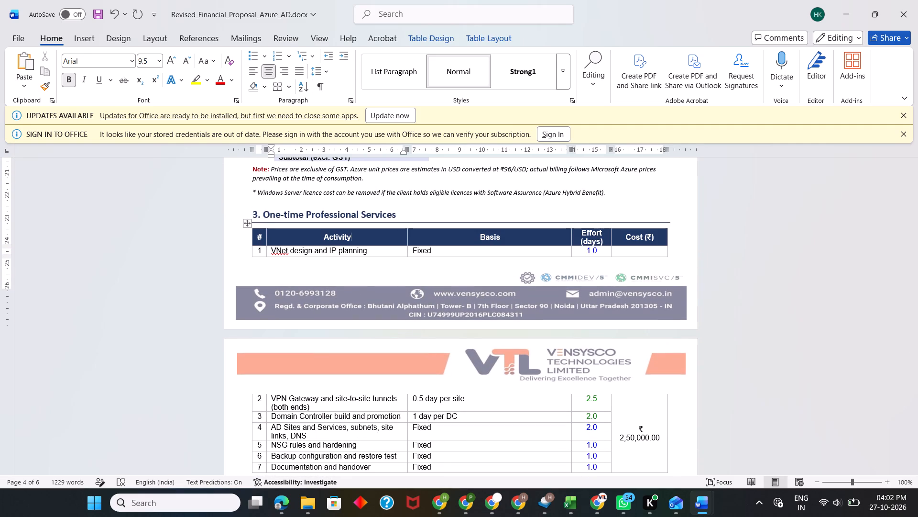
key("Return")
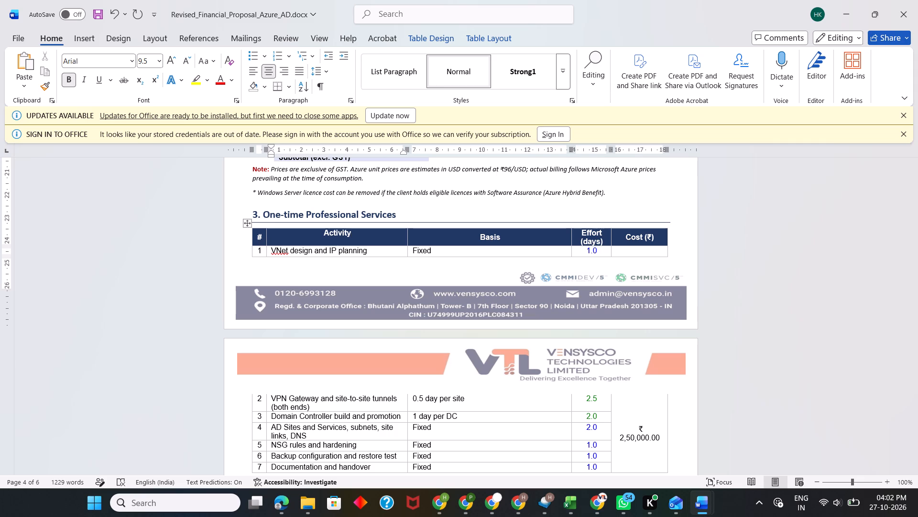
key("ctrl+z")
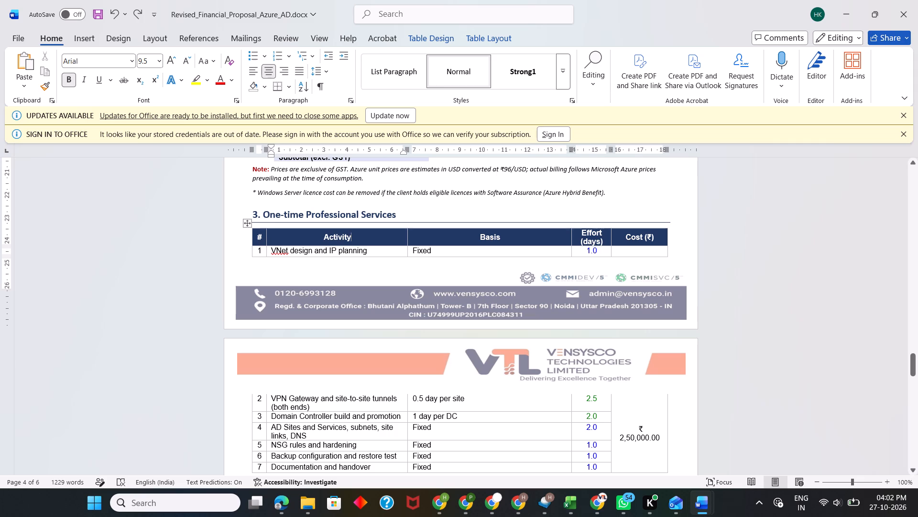
Review the proposal's layout from the Azure Recurring Bill of Materials back to the cover page and down to the Commercial Summary.
scroll(601, 243, "up", 5)
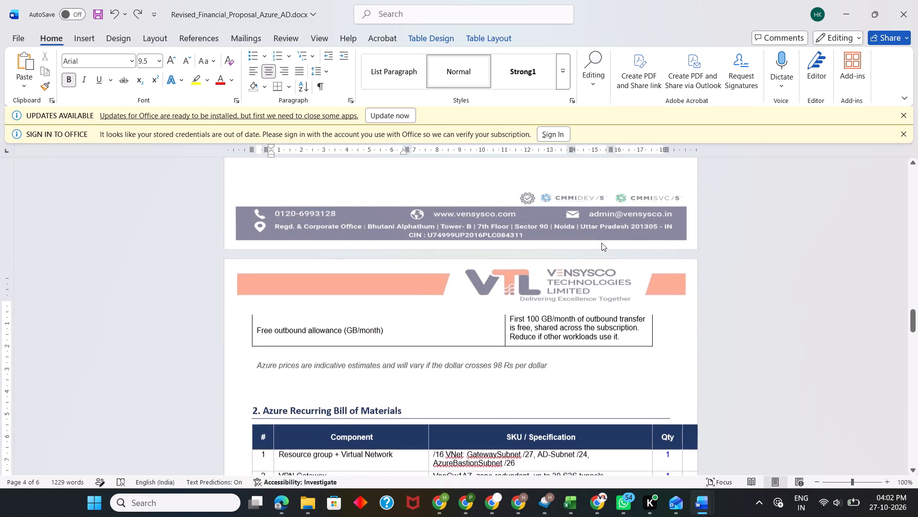
scroll(601, 243, "up", 8)
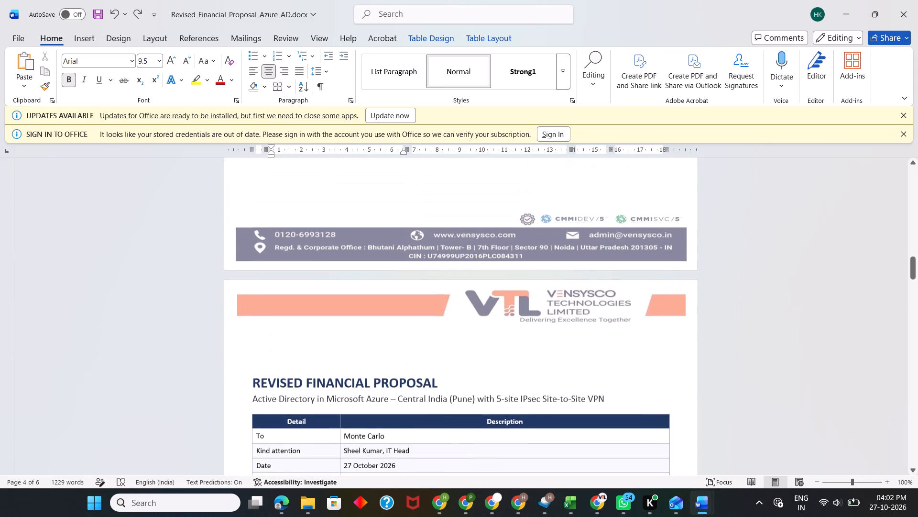
scroll(601, 243, "up", 2)
scroll(601, 243, "down", 3)
scroll(601, 243, "up", 2)
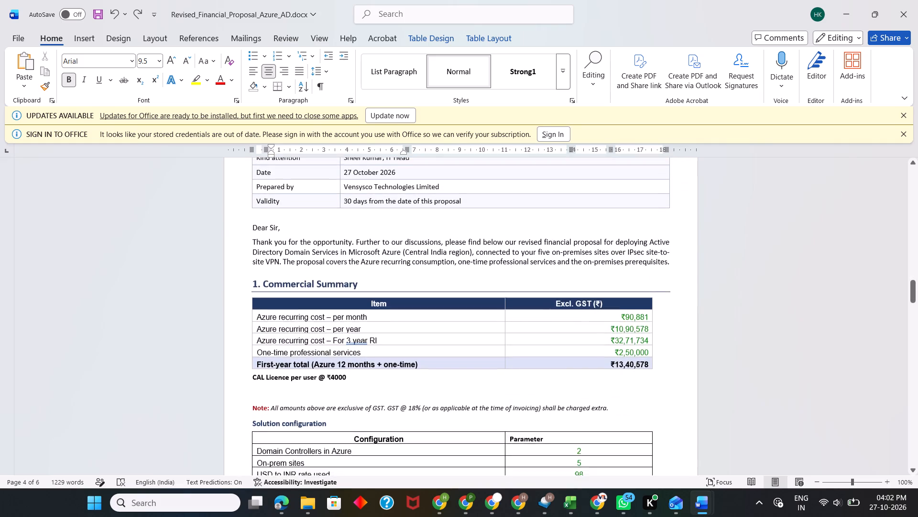
scroll(601, 243, "up", 3)
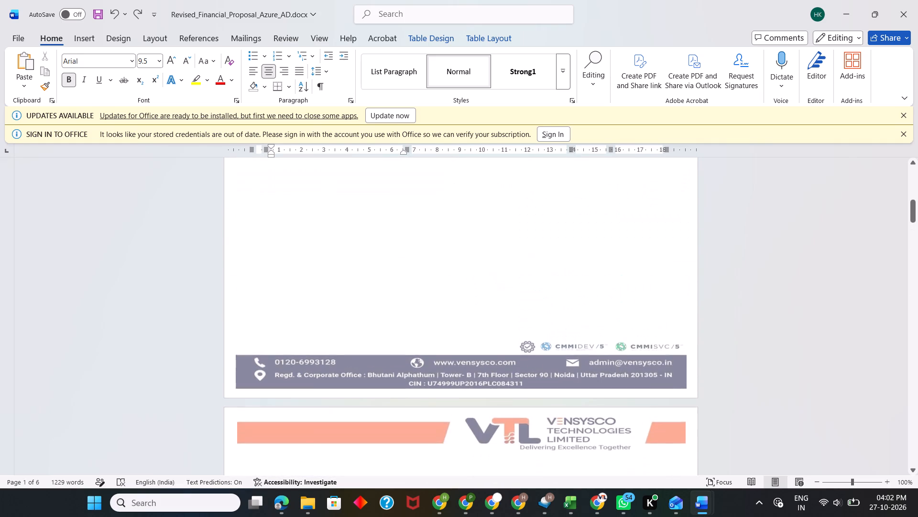
scroll(601, 243, "up", 3)
scroll(601, 243, "down", 6)
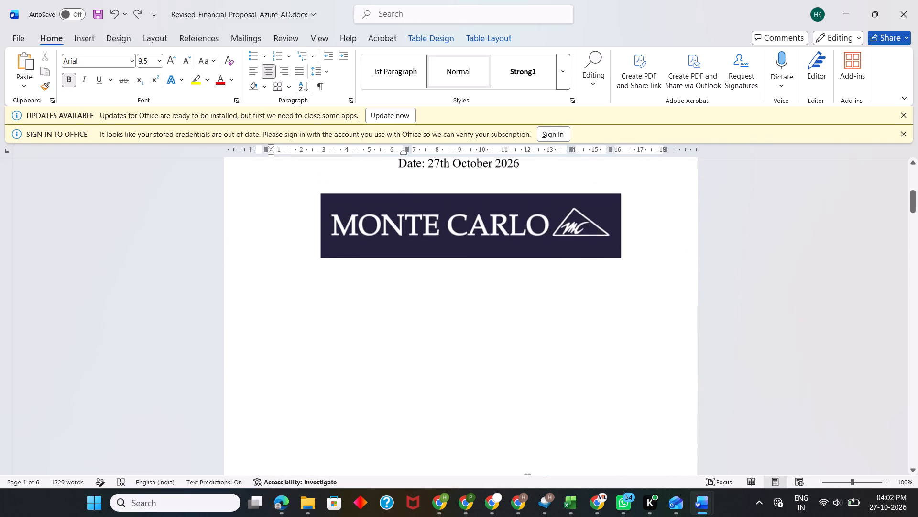
scroll(601, 243, "down", 5)
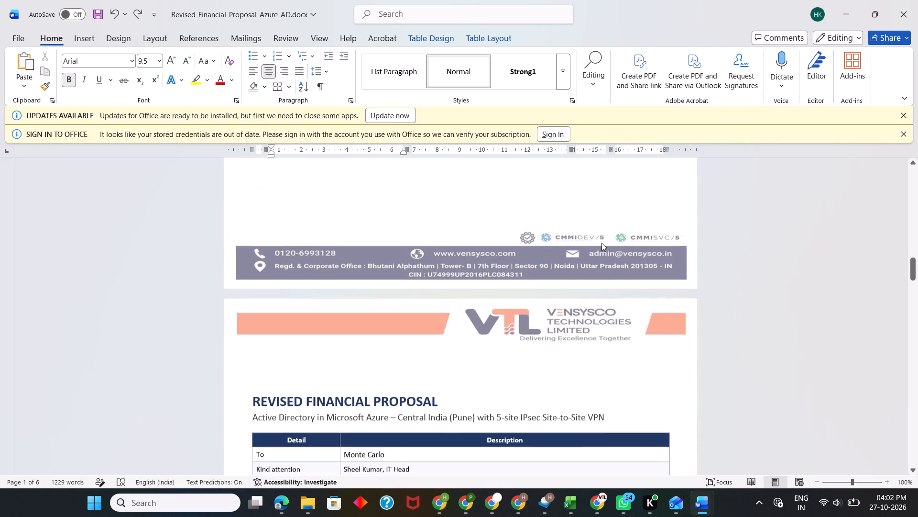
scroll(601, 243, "down", 4)
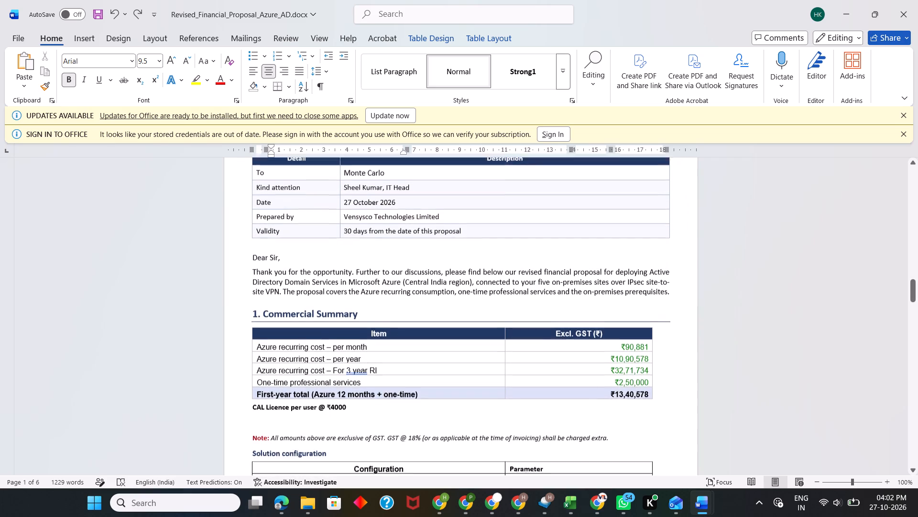
scroll(601, 243, "down", 1)
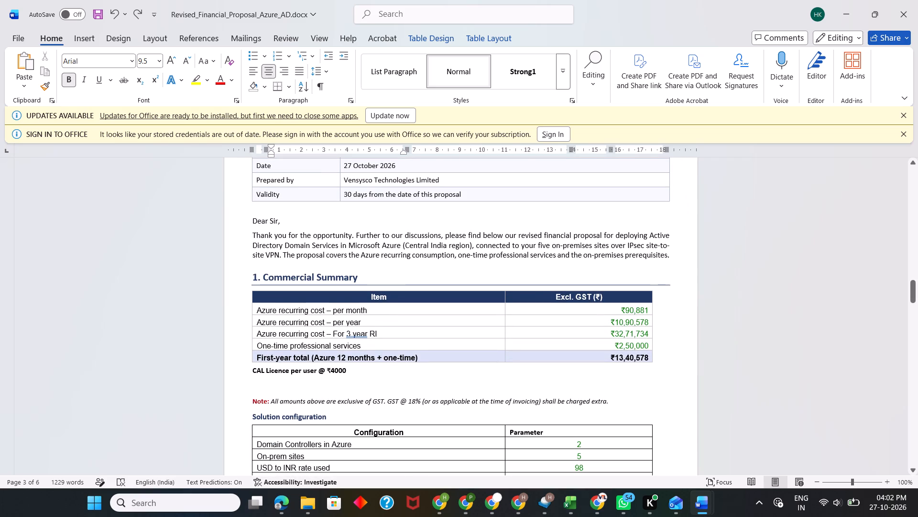
Widen the Commercial Summary table to the page's text width, in line with the rule under its heading.
left_click(244, 286)
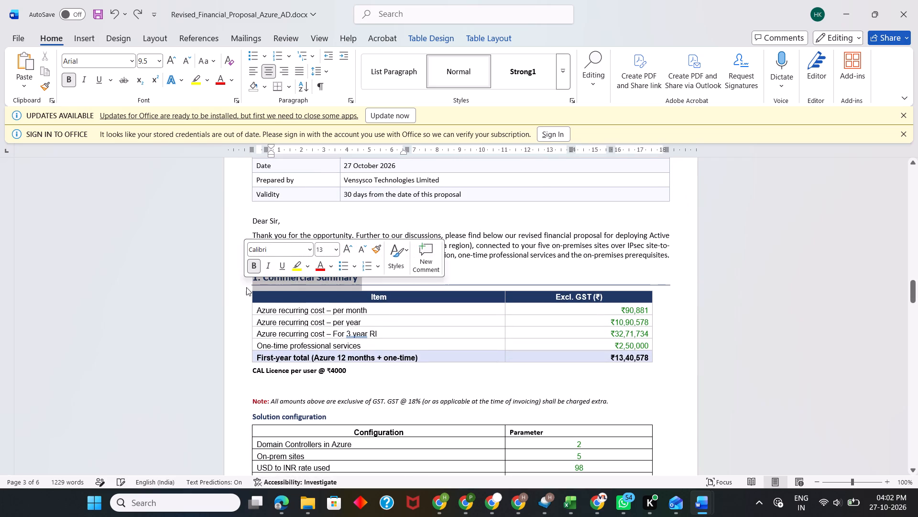
left_click(250, 294)
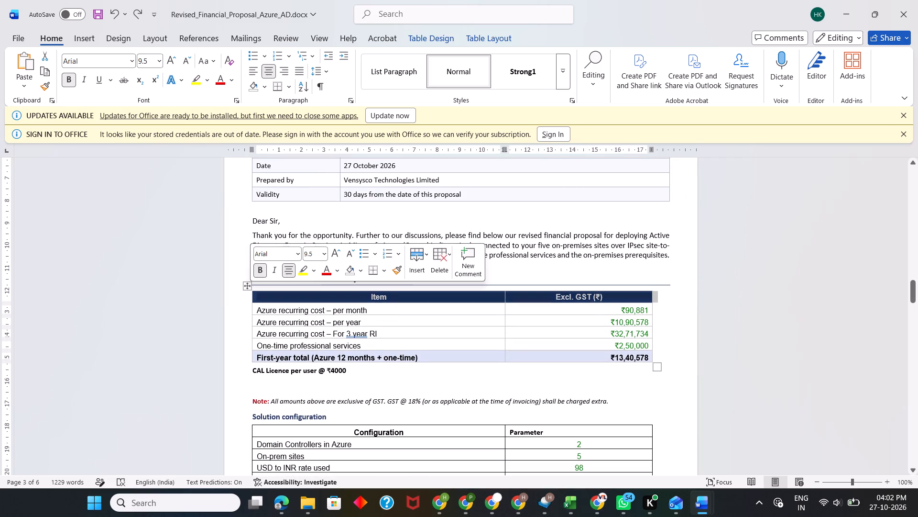
left_click(249, 285)
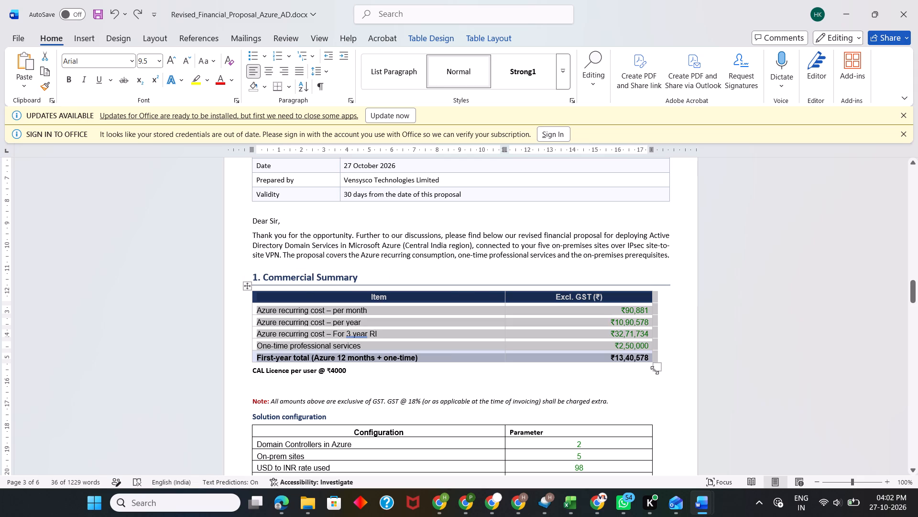
left_click_drag(656, 366, 664, 365)
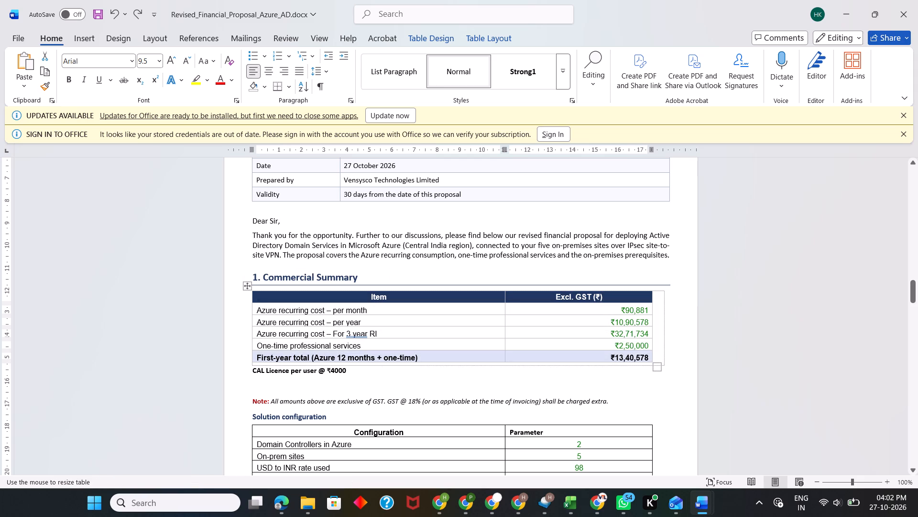
left_click_drag(664, 365, 674, 366)
left_click_drag(674, 366, 668, 366)
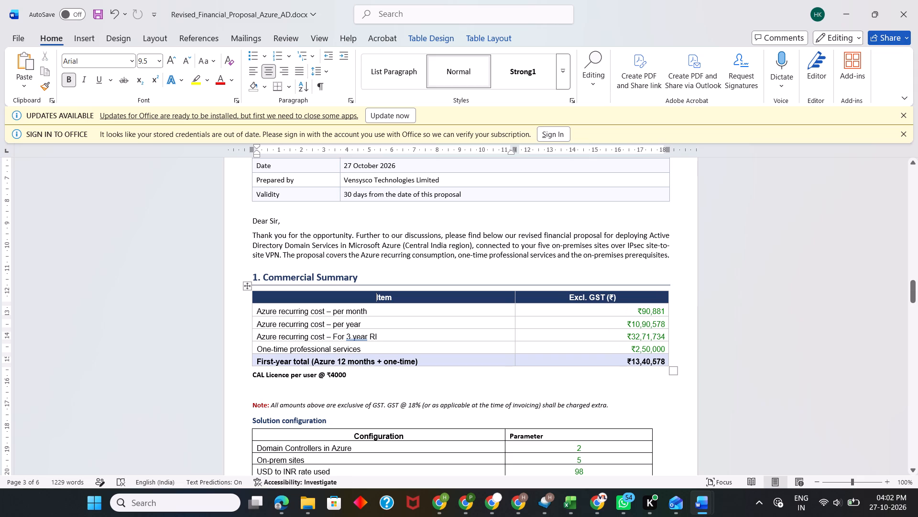
left_click(735, 339)
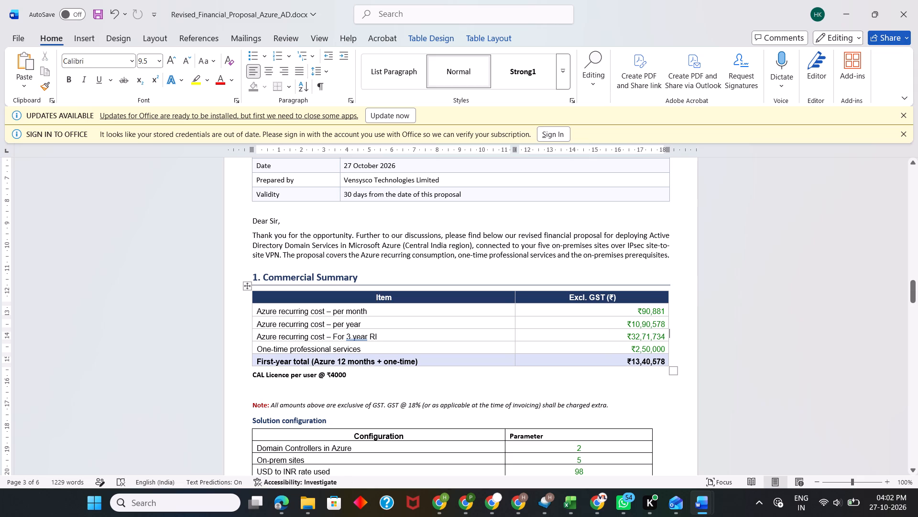
Set the font of the whole Commercial Summary table to Calibri (Body), matching the Detail/Description table above.
double_click(293, 174)
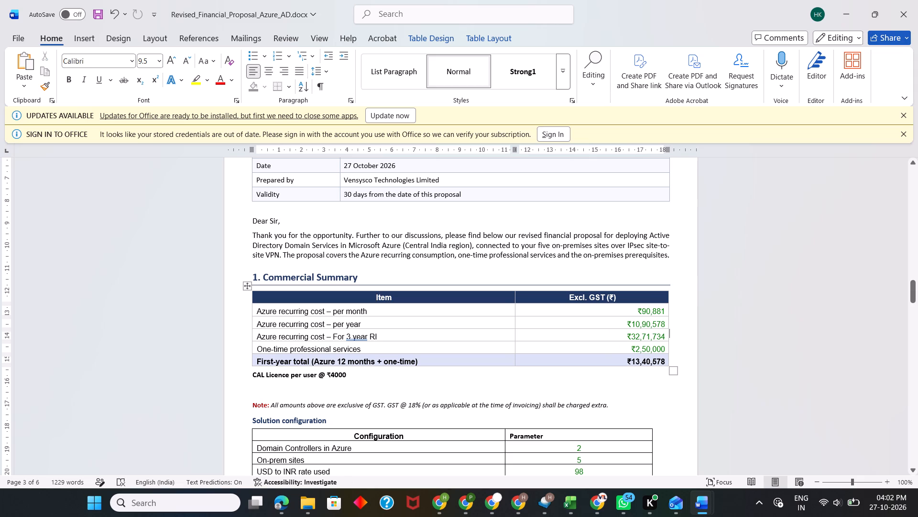
left_click(289, 176)
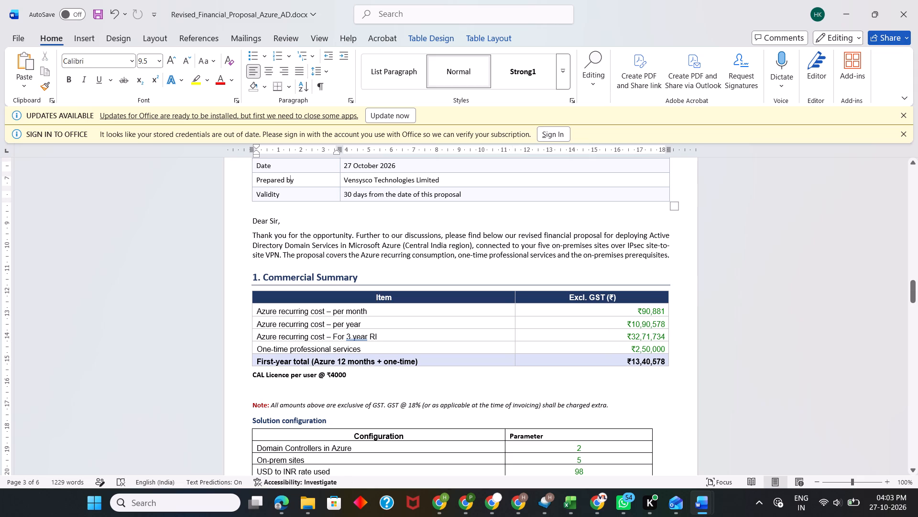
left_click(246, 290)
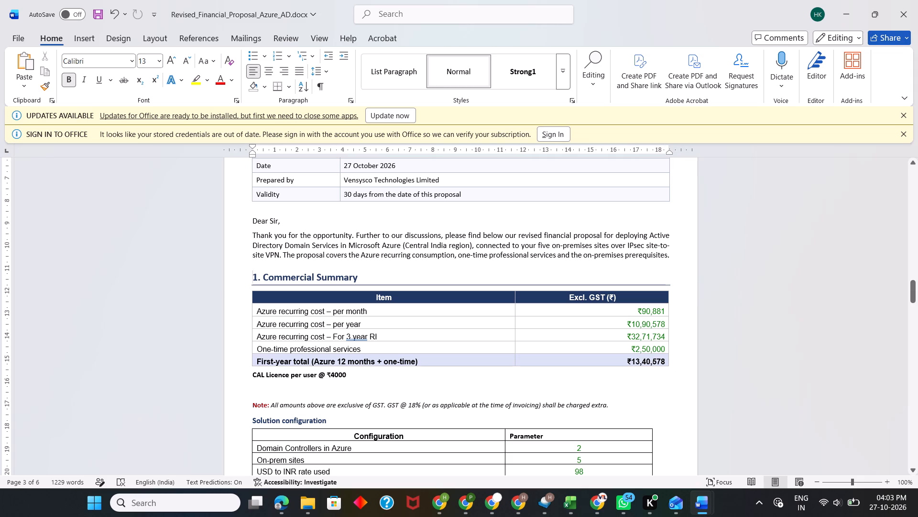
left_click(241, 290)
left_click(248, 291)
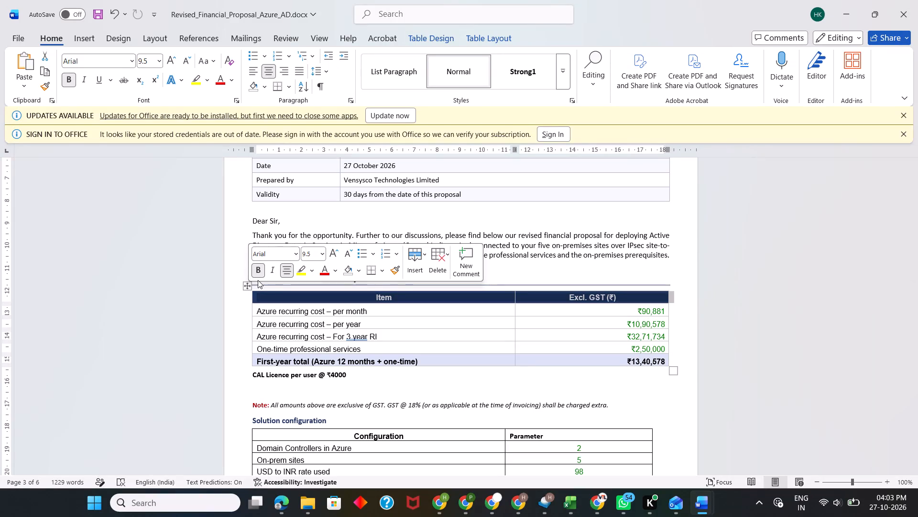
left_click(249, 282)
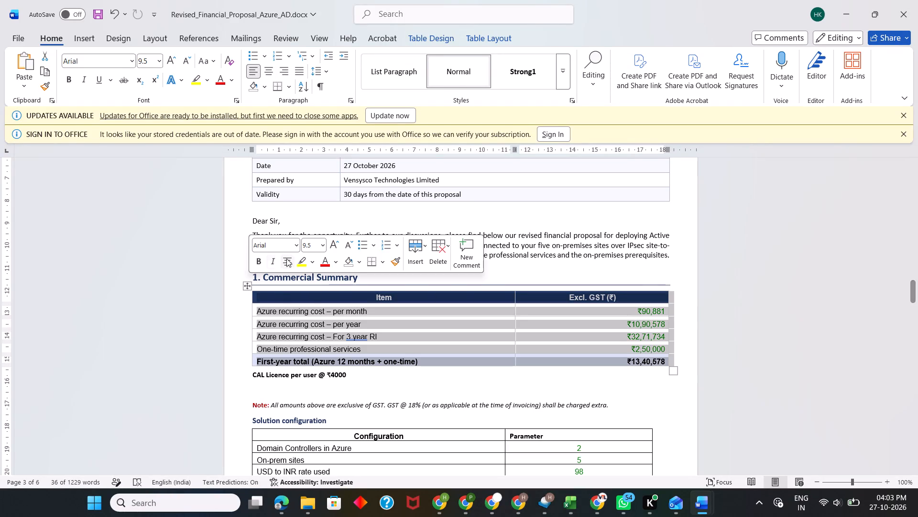
left_click(296, 246)
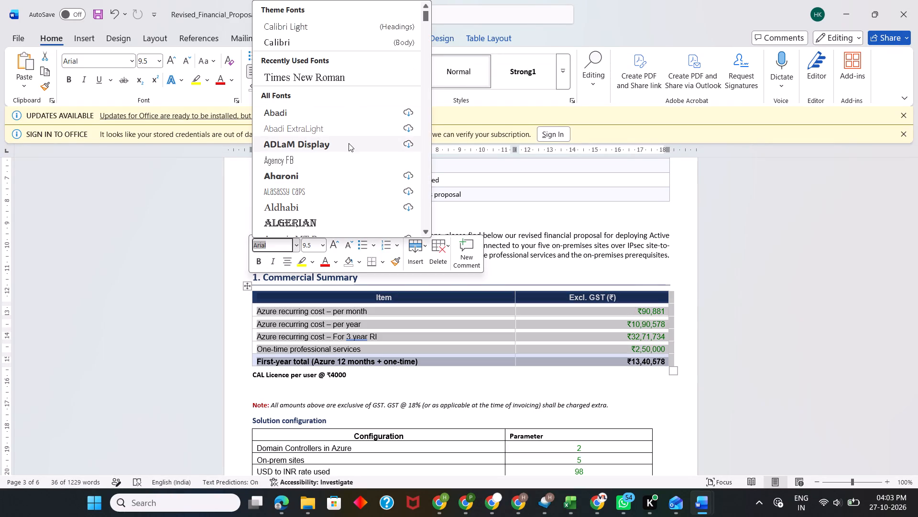
left_click(350, 40)
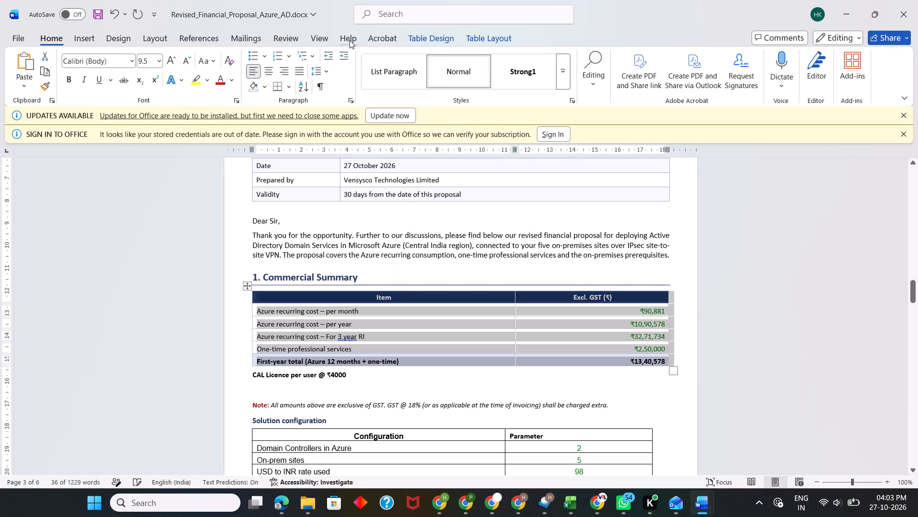
left_click(387, 316)
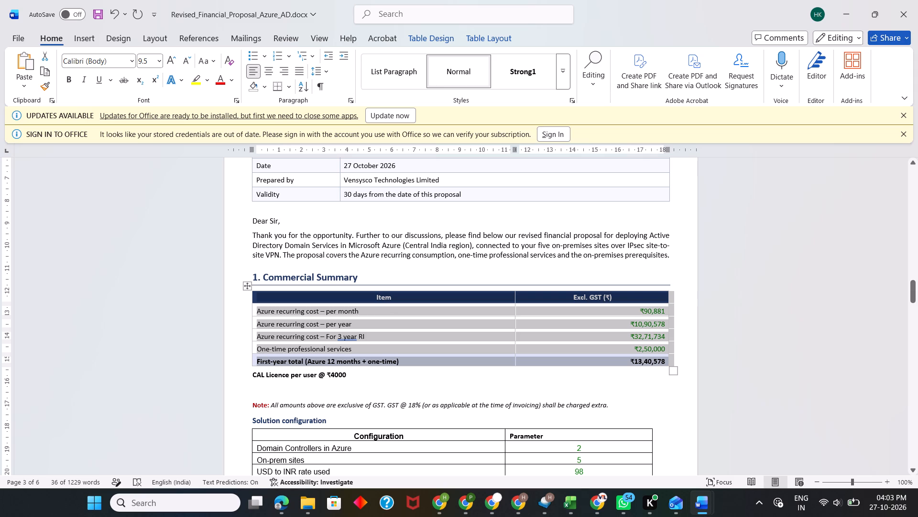
left_click(387, 316)
left_click(411, 370)
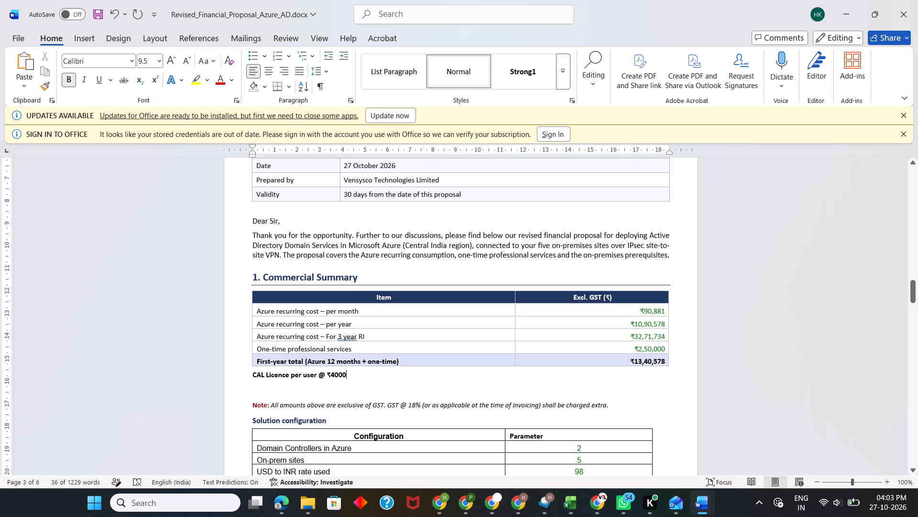
Set the font of the whole Solution configuration table to Calibri (Body).
scroll(411, 370, "down", 2)
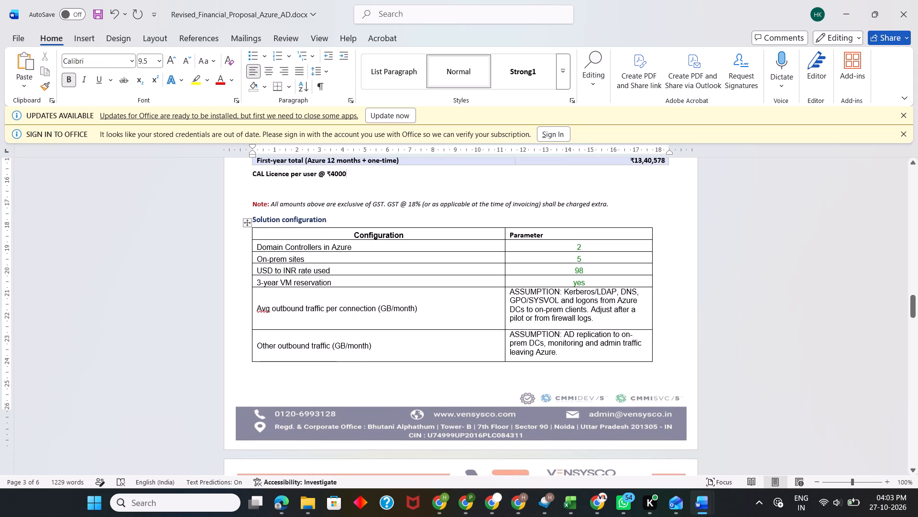
left_click(247, 223)
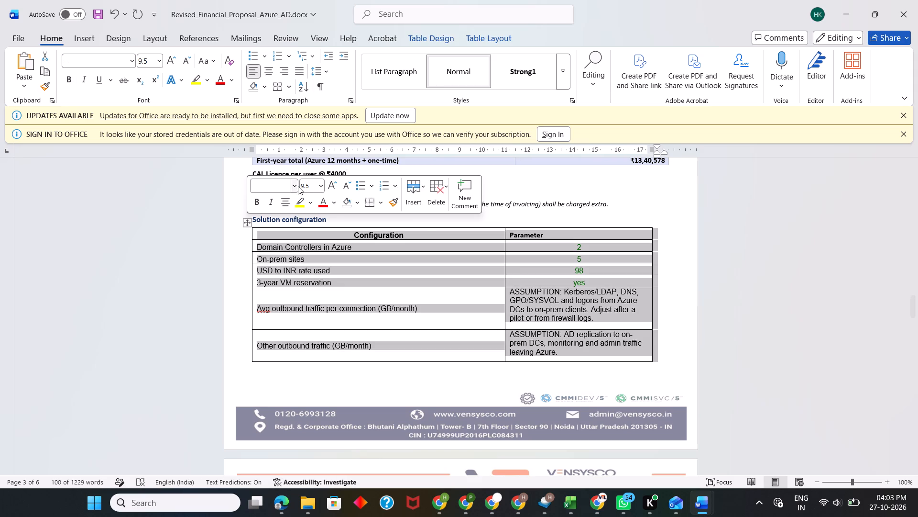
left_click(296, 186)
left_click(303, 235)
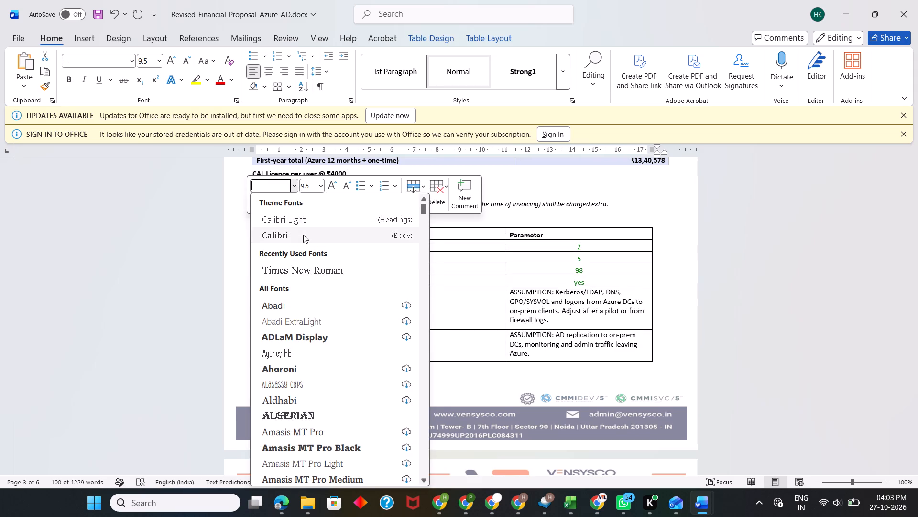
left_click(378, 281)
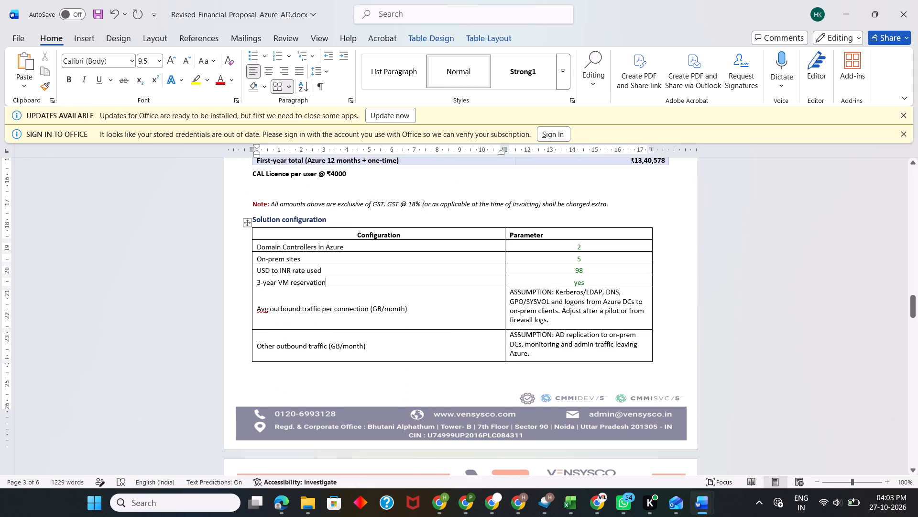
Centre the "Parameter" header in the Solution configuration table, like the Commercial Summary headers.
scroll(378, 281, "up", 3)
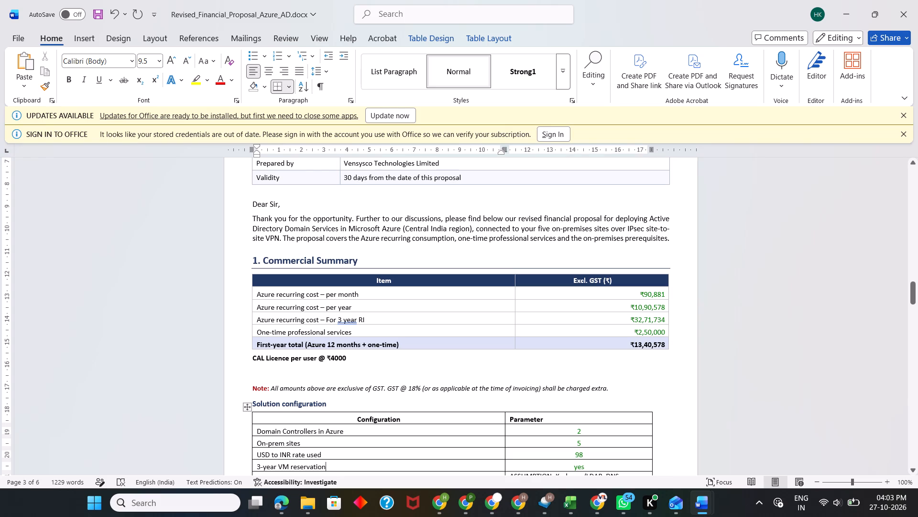
left_click(367, 279)
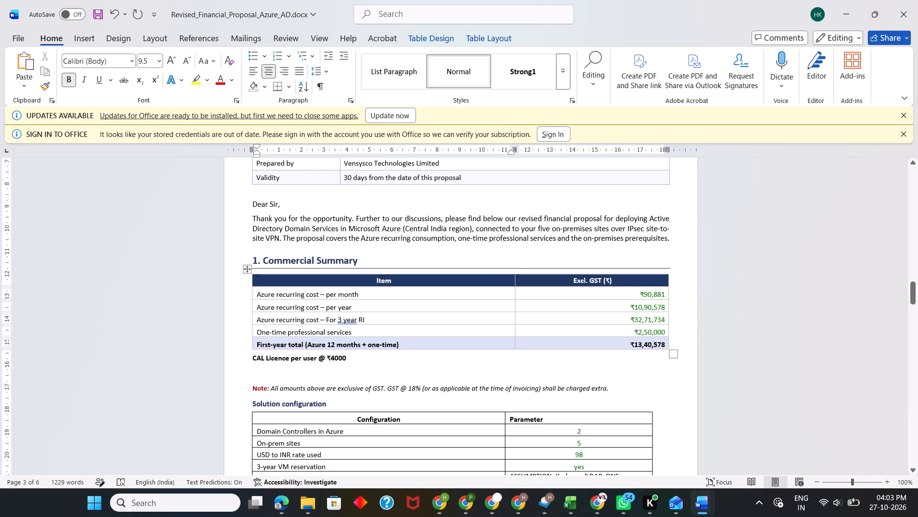
scroll(361, 342, "down", 2)
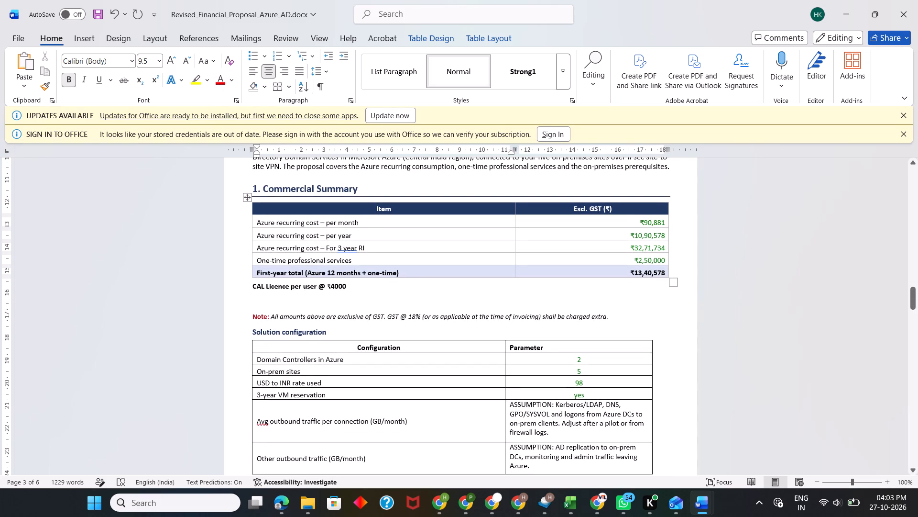
left_click(520, 348)
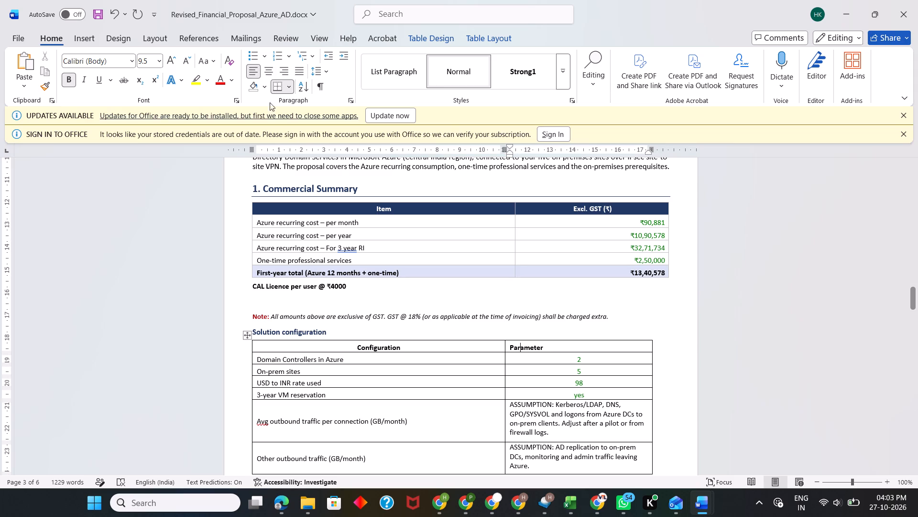
left_click(268, 73)
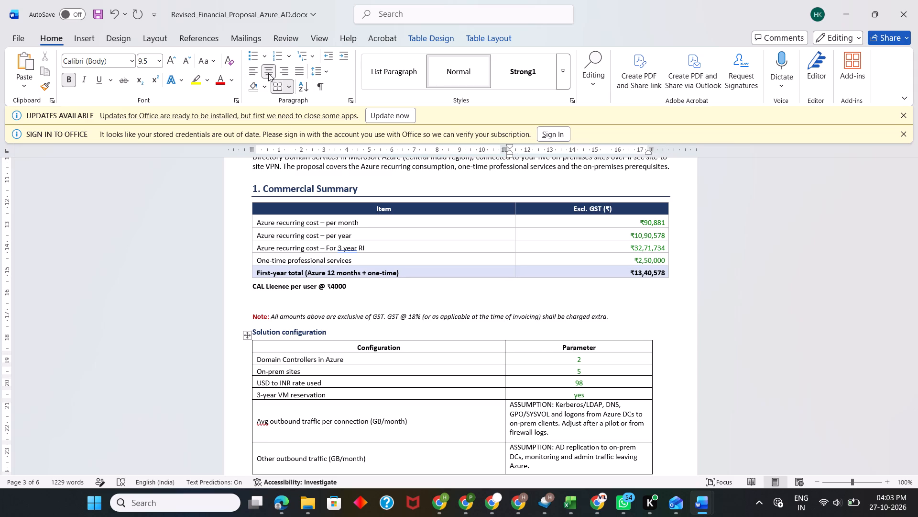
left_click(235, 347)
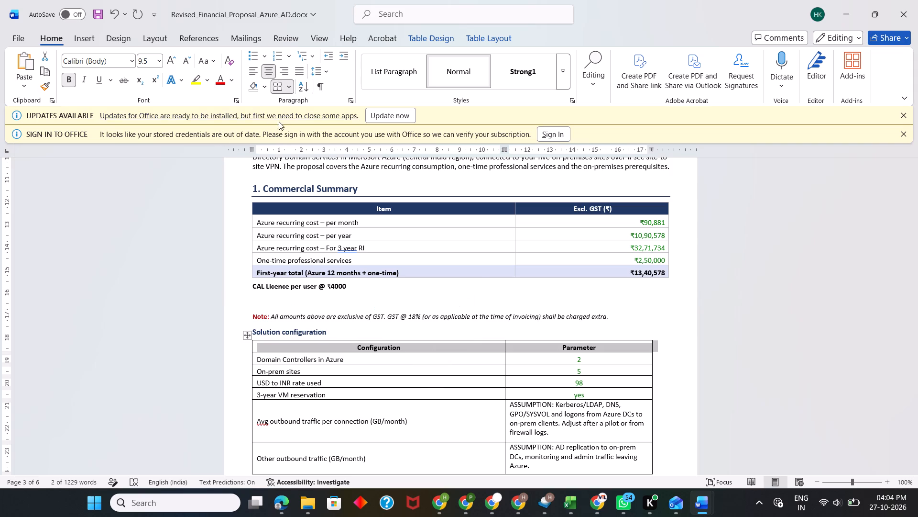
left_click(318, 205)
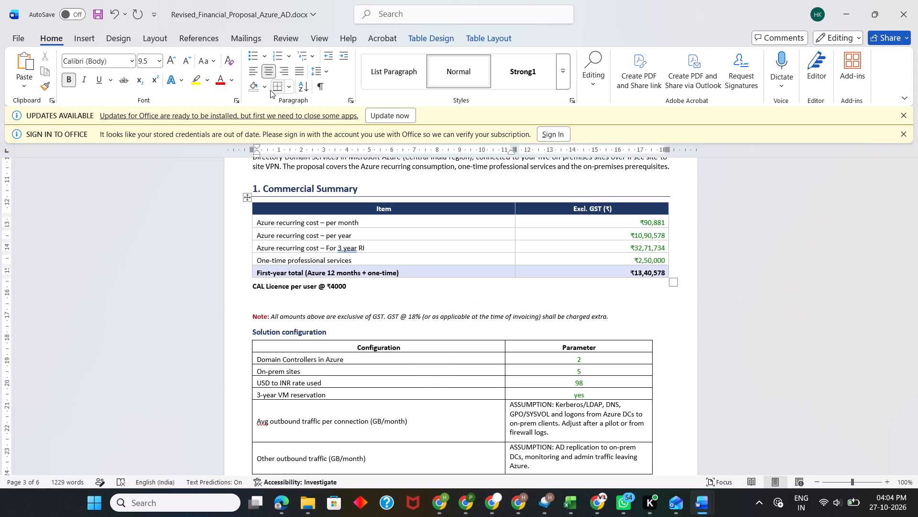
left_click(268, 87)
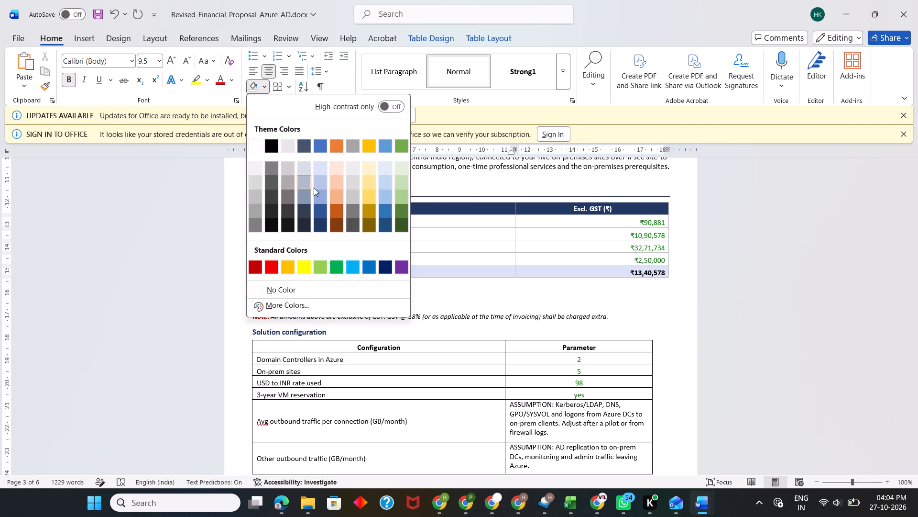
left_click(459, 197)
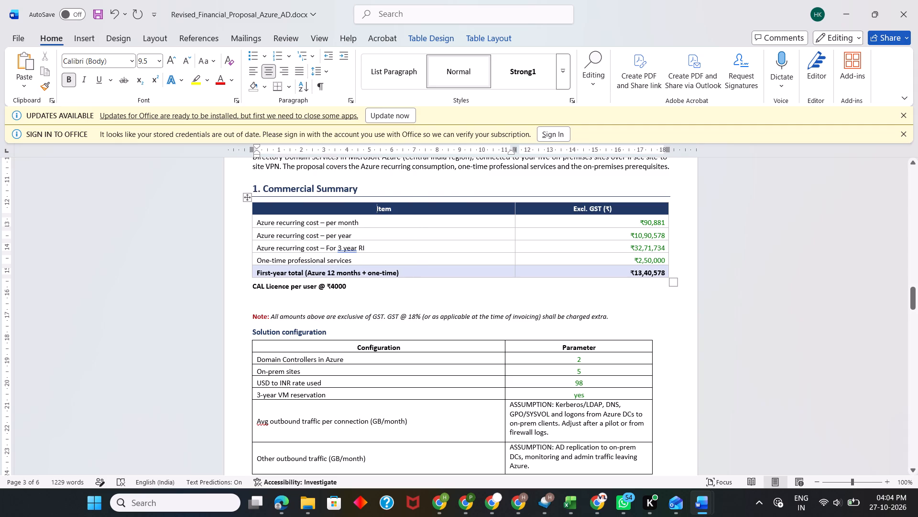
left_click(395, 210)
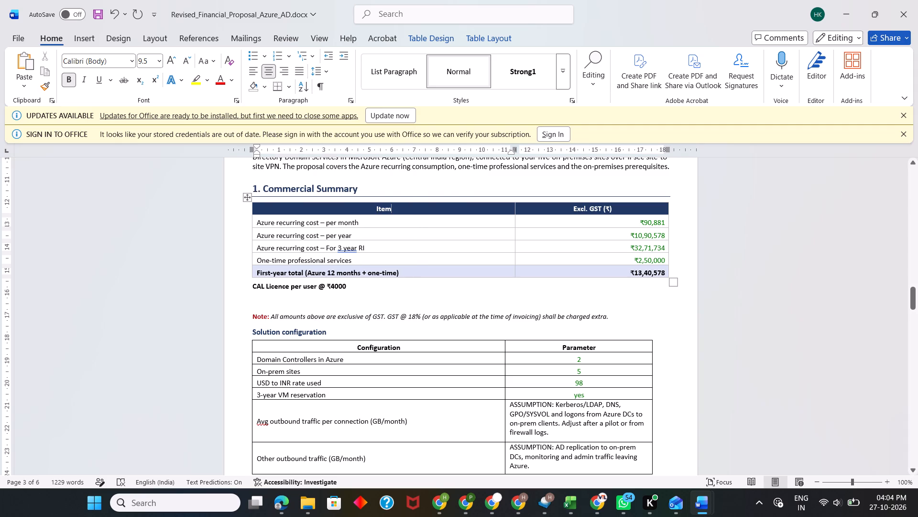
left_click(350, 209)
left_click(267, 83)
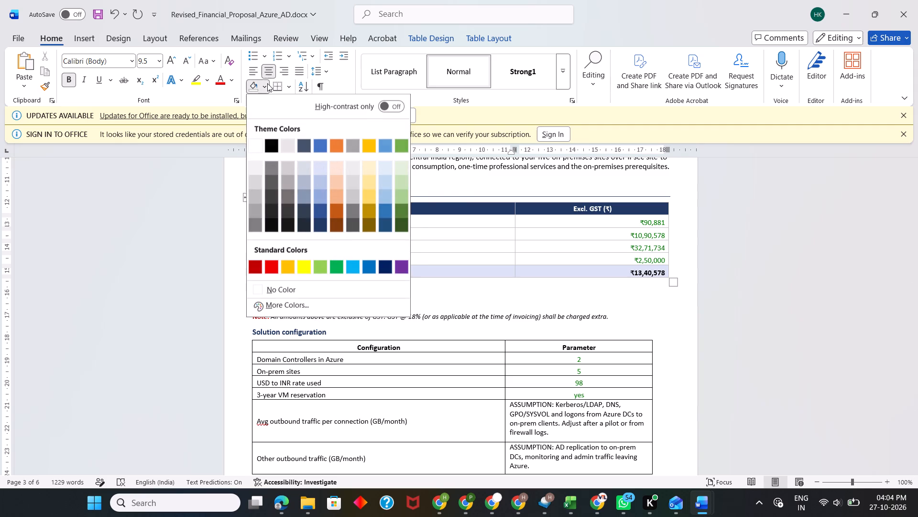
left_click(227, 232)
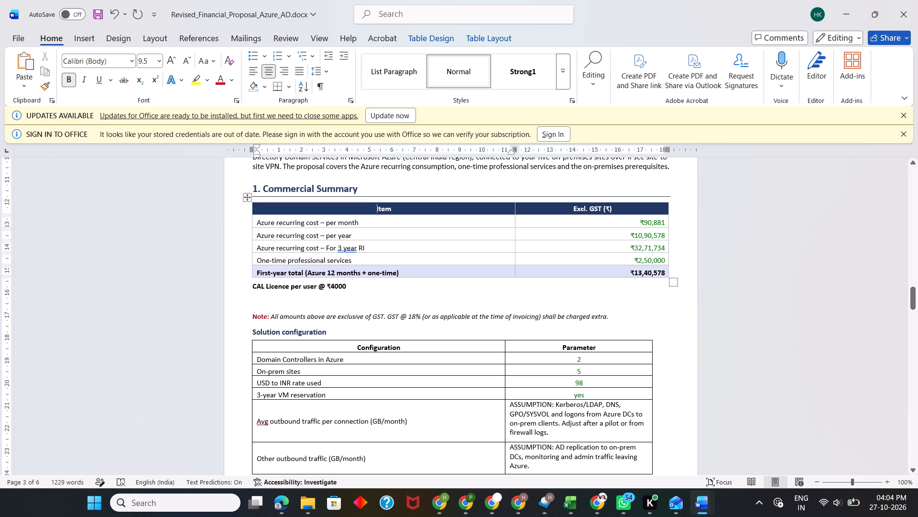
Copy the Commercial Summary table's dark blue header row and paste it above the Solution configuration table's header row.
left_click(235, 207)
key("ctrl+c")
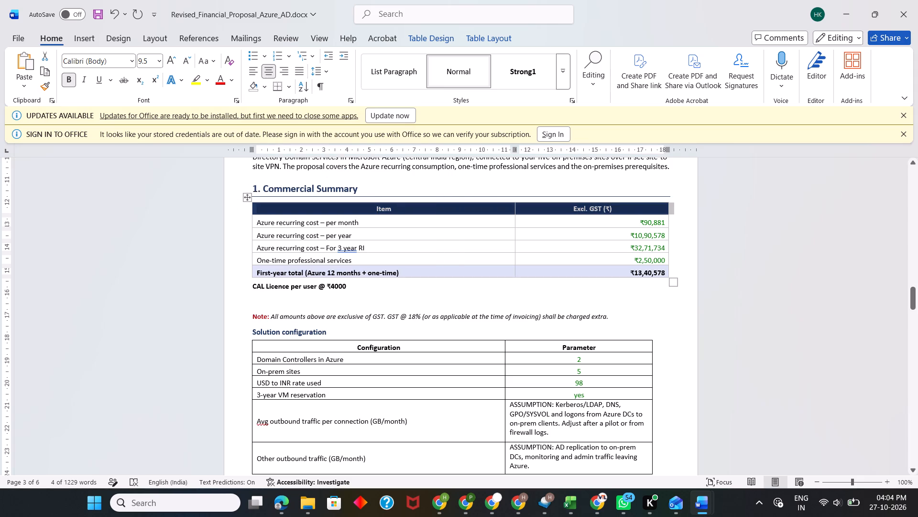
left_click(244, 345)
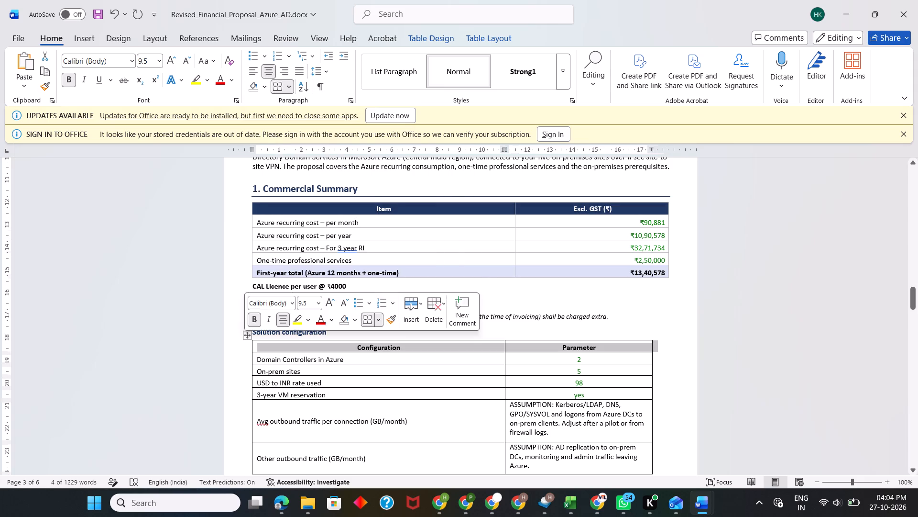
key("ctrl+v")
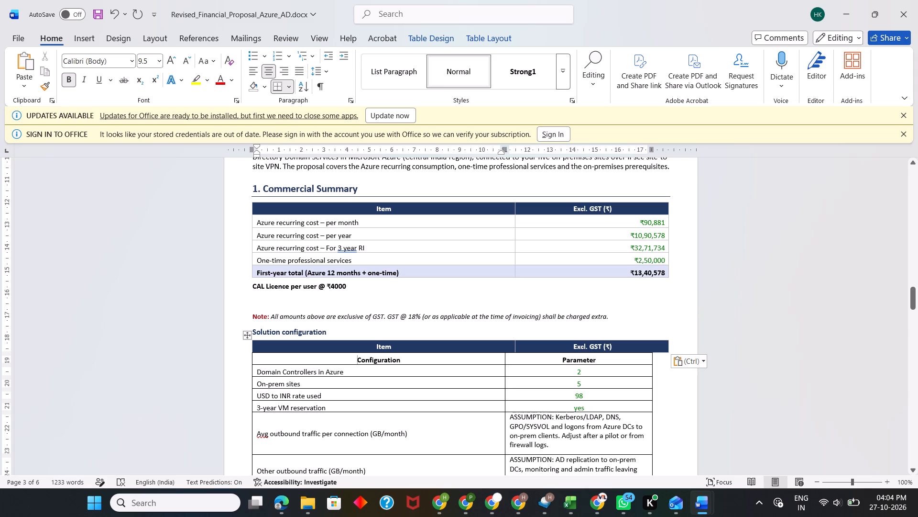
Move the "Configuration" heading from the old header row into the dark blue header row, replacing "Item".
left_click_drag(405, 358, 353, 355)
key("ctrl+x")
double_click(403, 349)
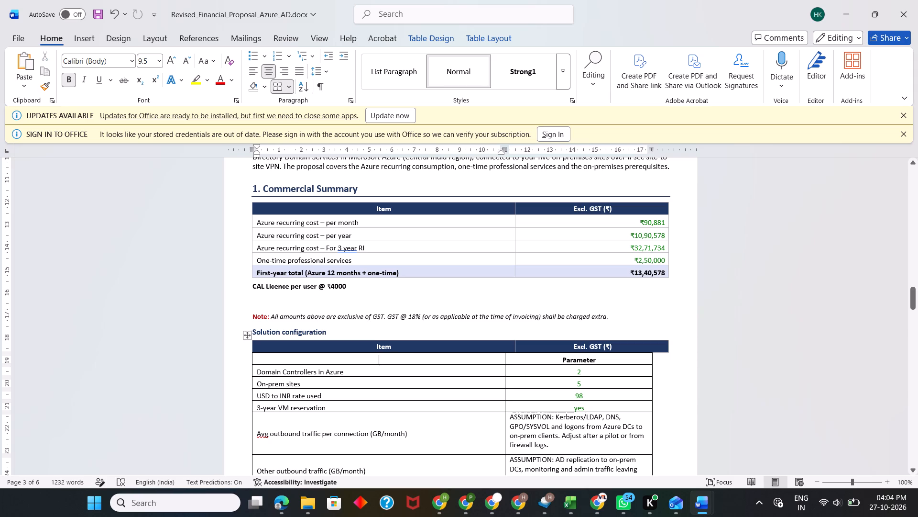
double_click(403, 349)
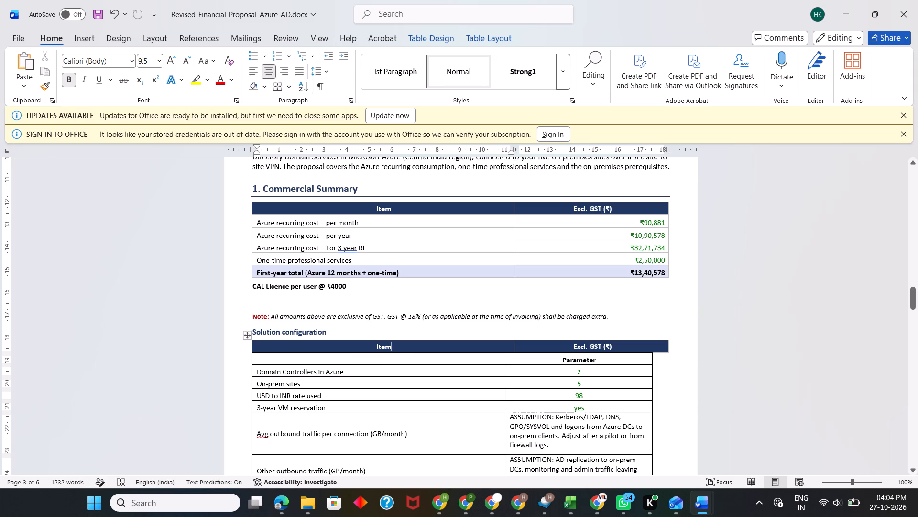
double_click(388, 346)
left_click(388, 346)
left_click_drag(388, 346, 375, 346)
key("ctrl+v")
Move the "Parameter" heading into the dark blue header row in place of "Excl. GST (₹)", keeping text only and centring it.
left_click_drag(601, 357, 549, 359)
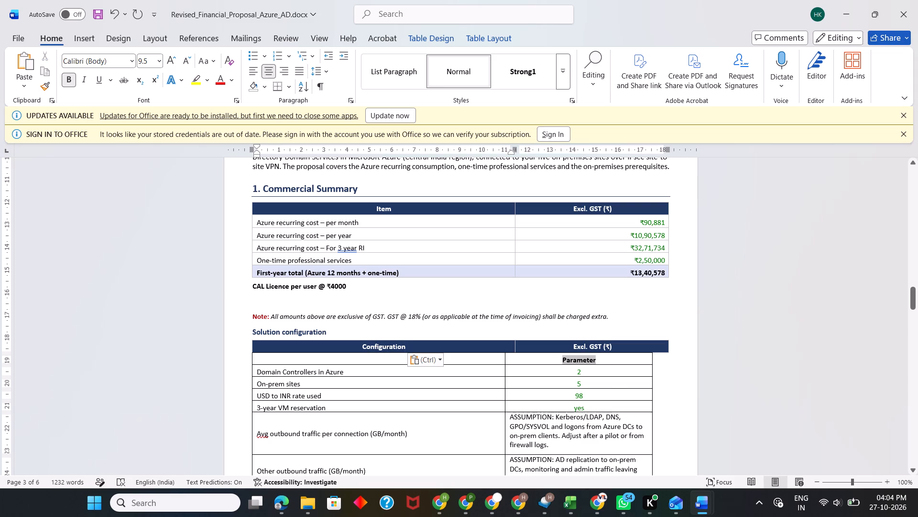
left_click_drag(549, 359, 549, 359)
key("ctrl+c")
key("ctrl+x")
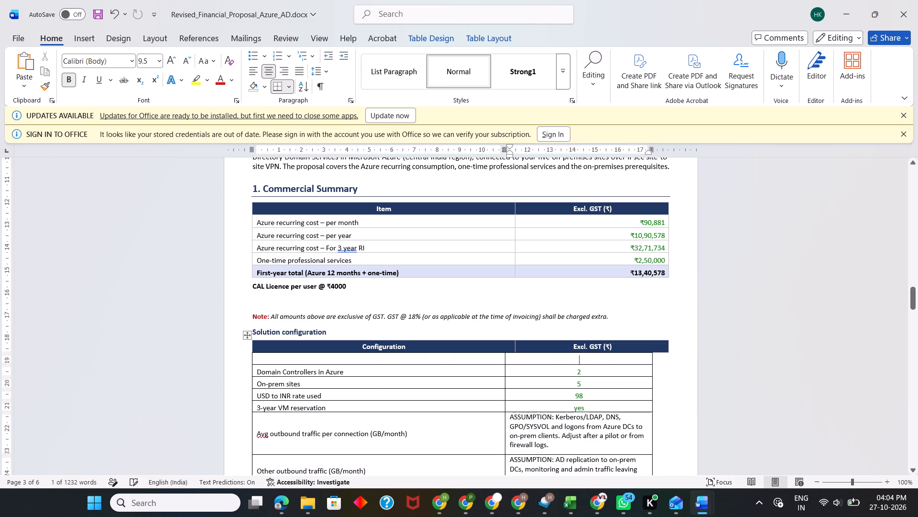
left_click_drag(621, 346, 560, 347)
key("ctrl+v")
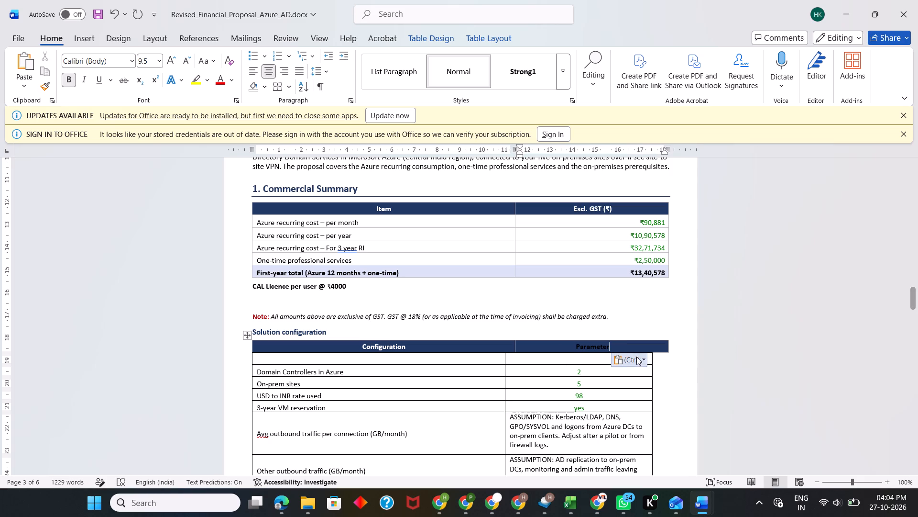
left_click(640, 359)
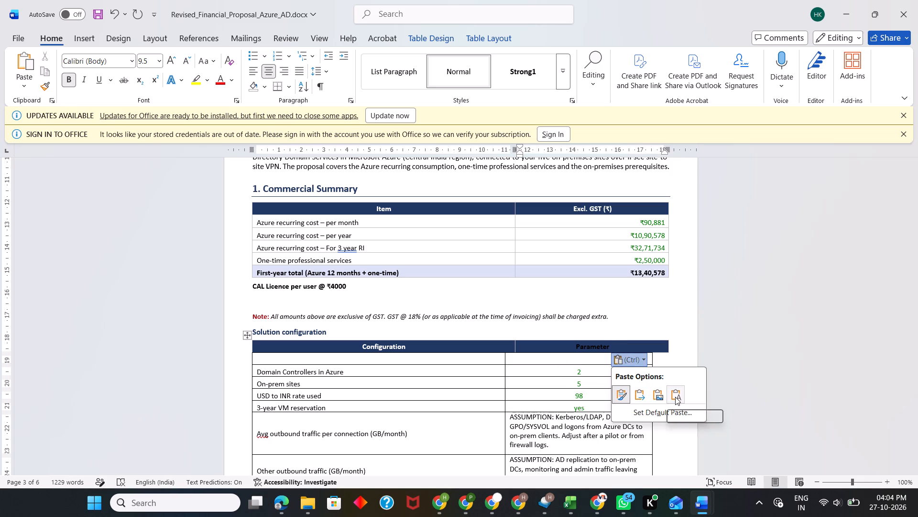
left_click(675, 397)
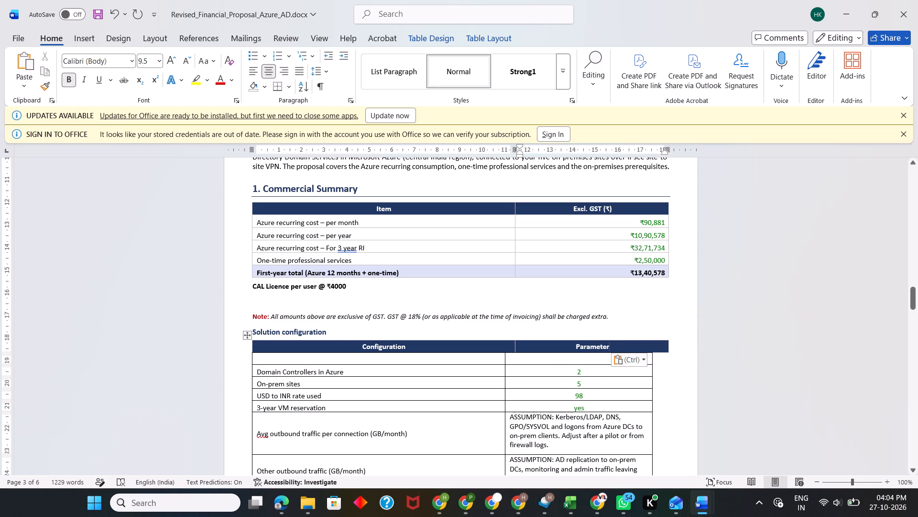
left_click(273, 74)
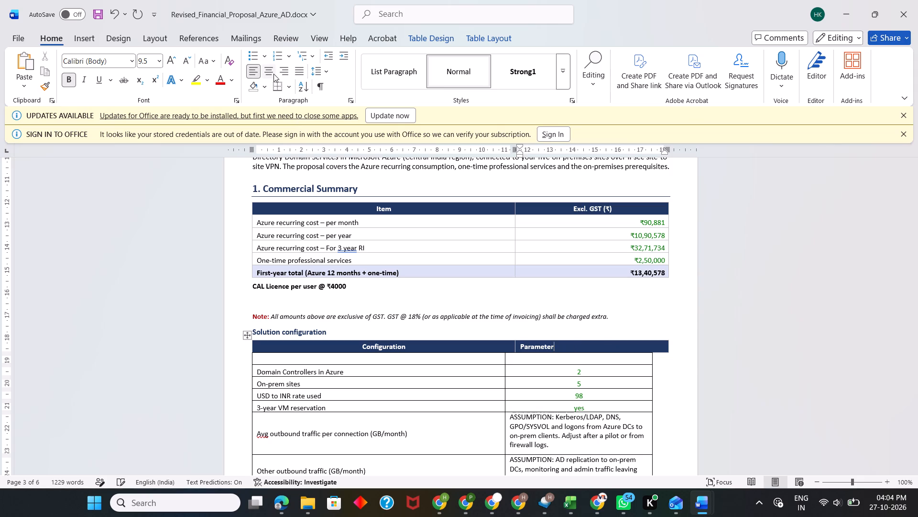
left_click(273, 74)
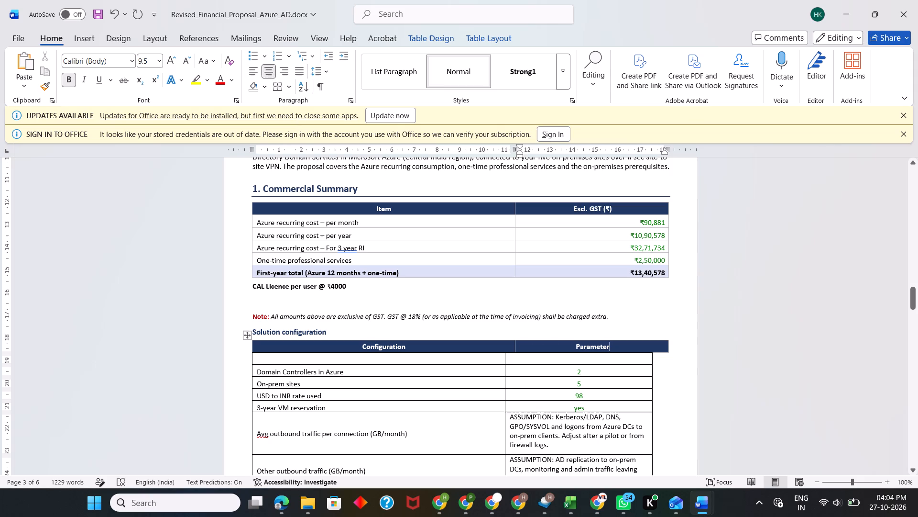
Align the divider between "Configuration" and "Parameter" in the dark blue header row with the column border below.
left_click_drag(514, 346, 502, 345)
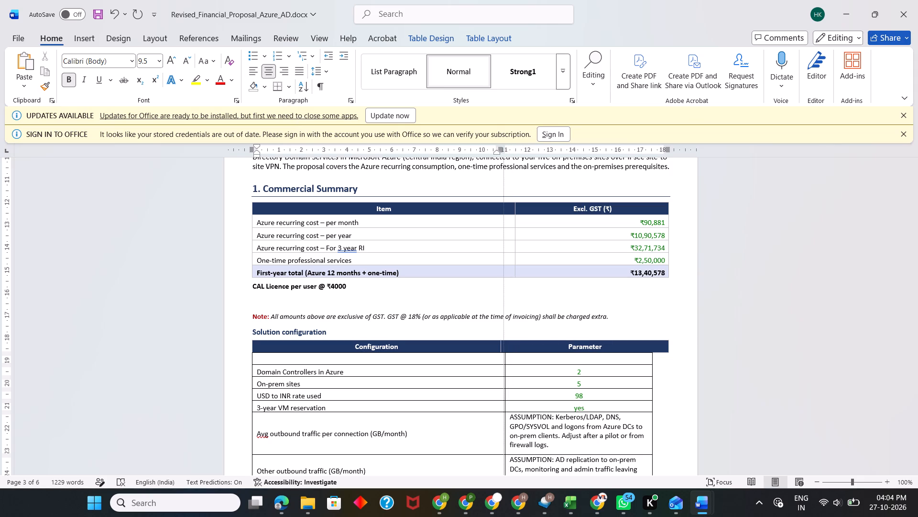
left_click_drag(502, 345, 504, 345)
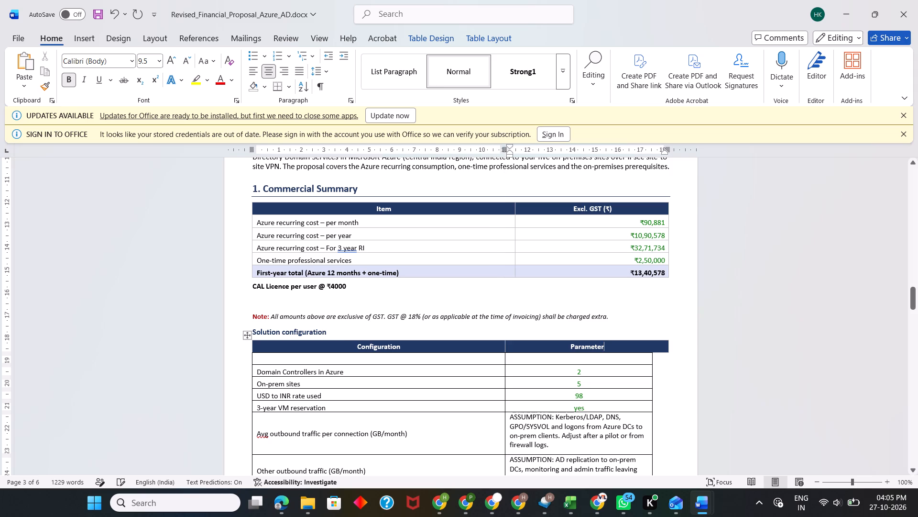
Delete the empty old header row beneath the dark blue header in the Solution configuration table.
left_click(585, 382)
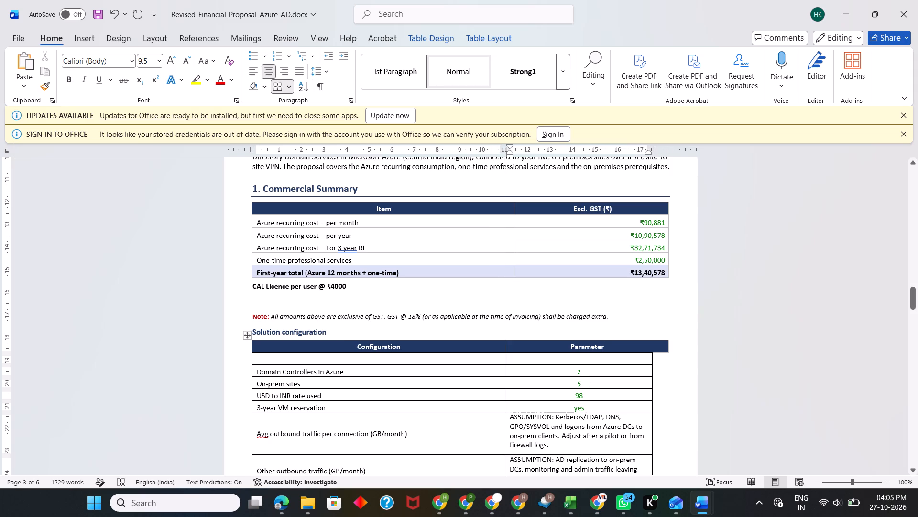
left_click(235, 357)
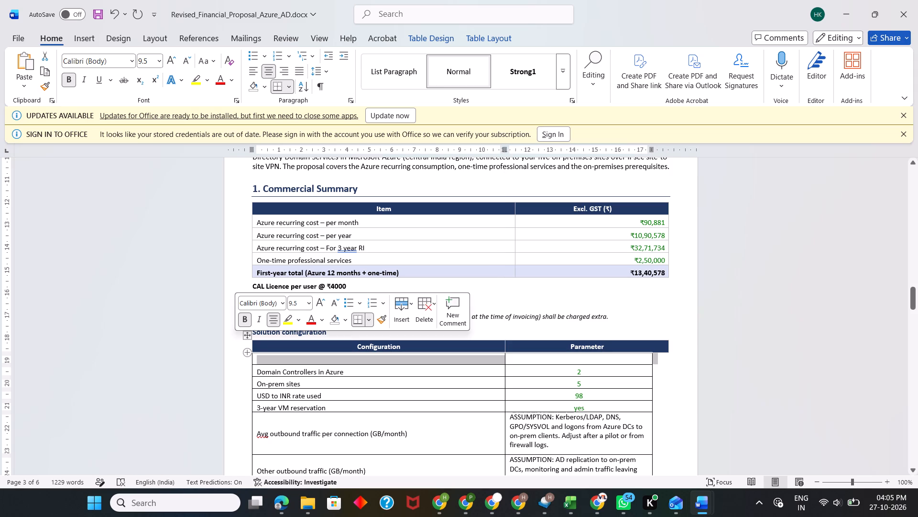
left_click(427, 310)
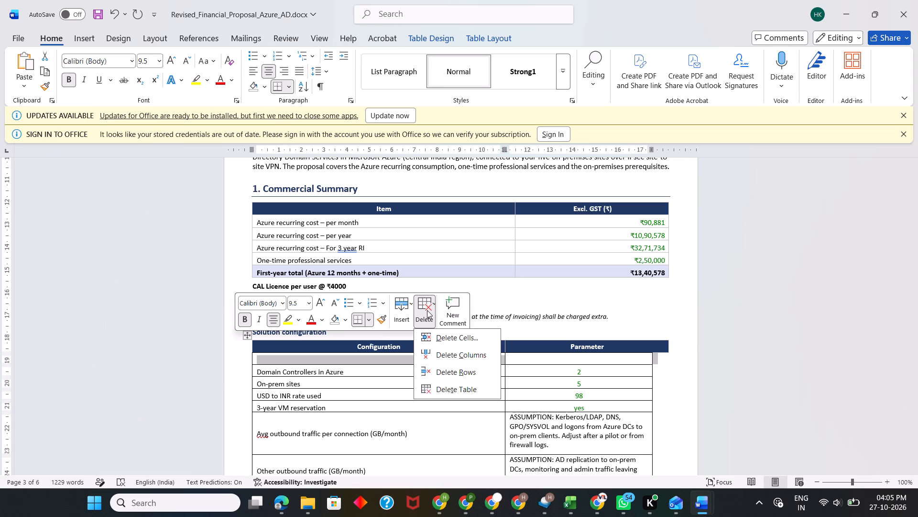
left_click(449, 338)
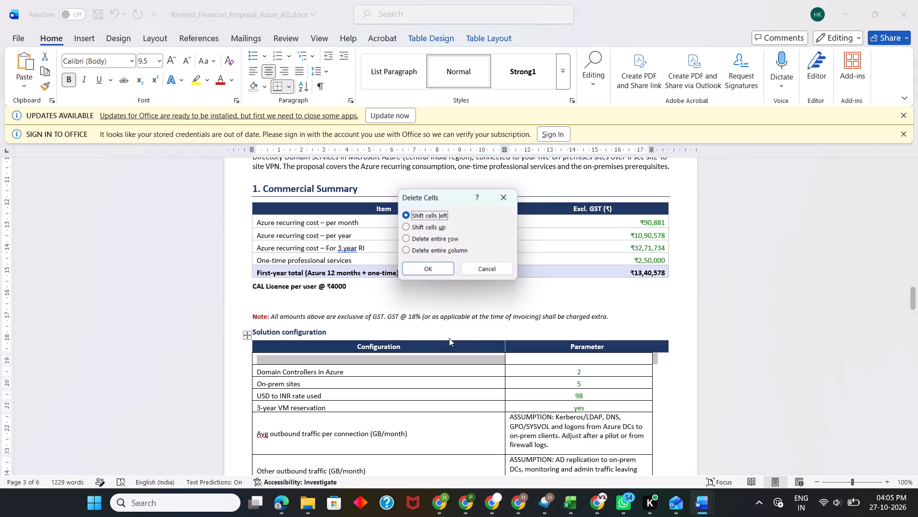
left_click(437, 238)
left_click(439, 267)
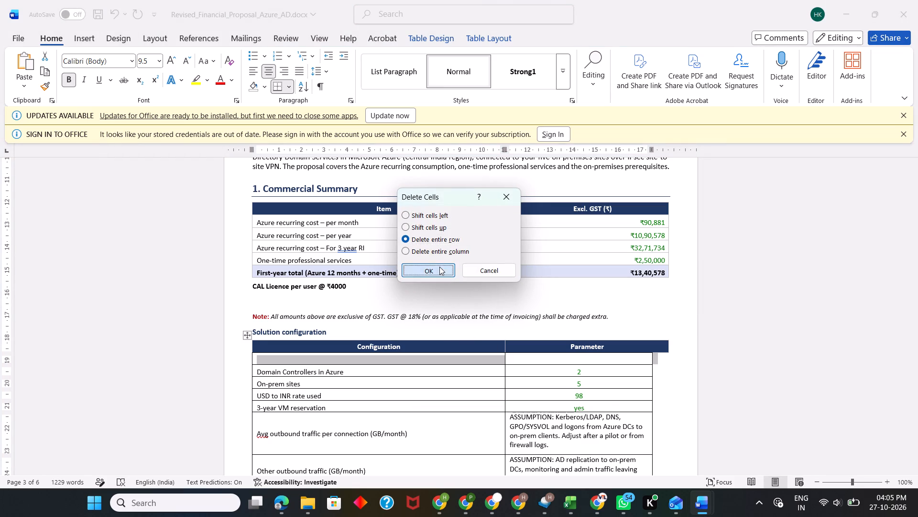
left_click(385, 400)
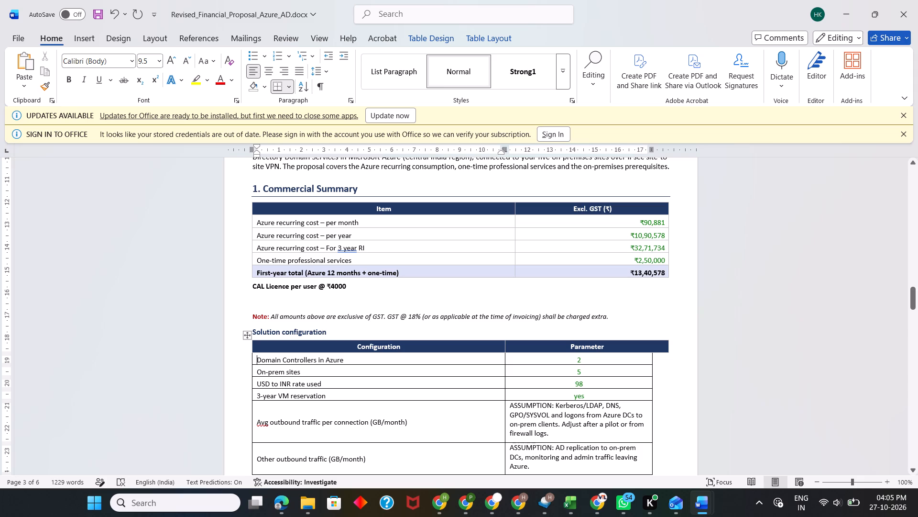
Narrow the Solution configuration table's dark blue header row so its right edge lines up with the rows below.
left_click(668, 346)
left_click_drag(668, 346, 650, 347)
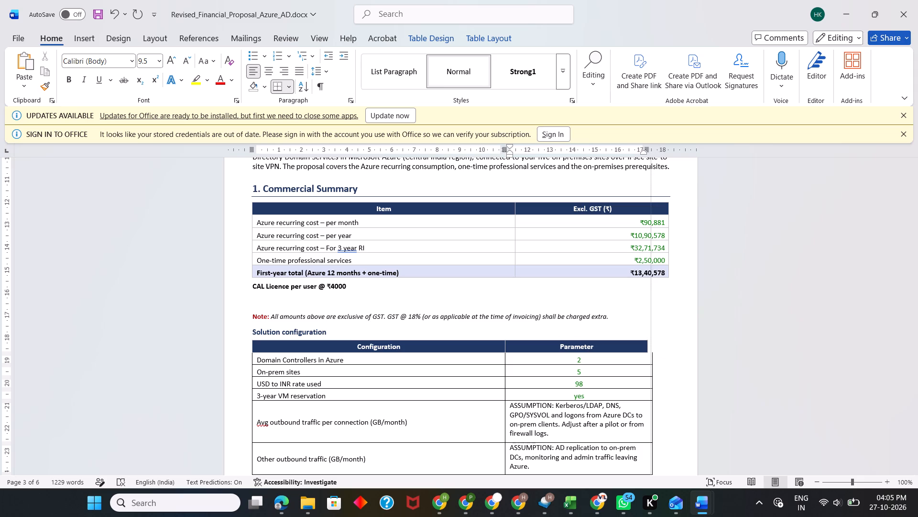
left_click_drag(650, 347, 653, 346)
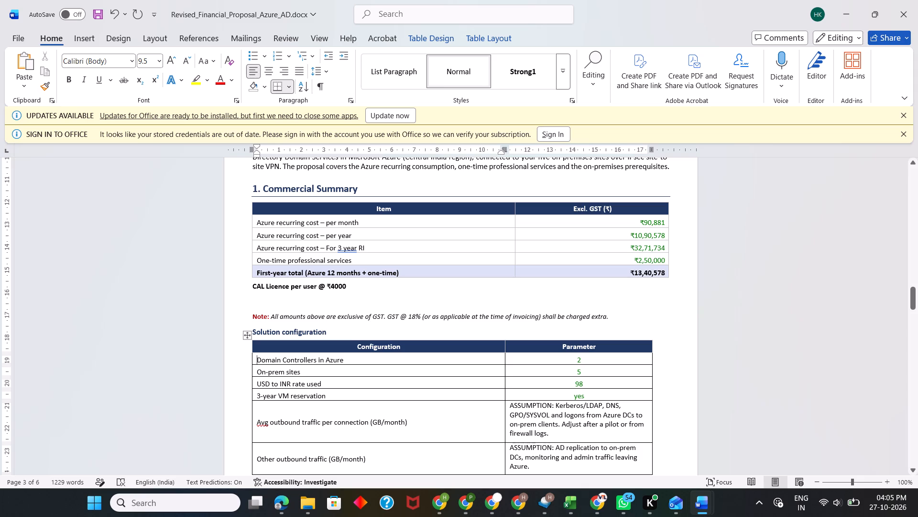
Widen the whole Solution configuration table proportionally to about the same width as the Commercial Summary table.
left_click(248, 334)
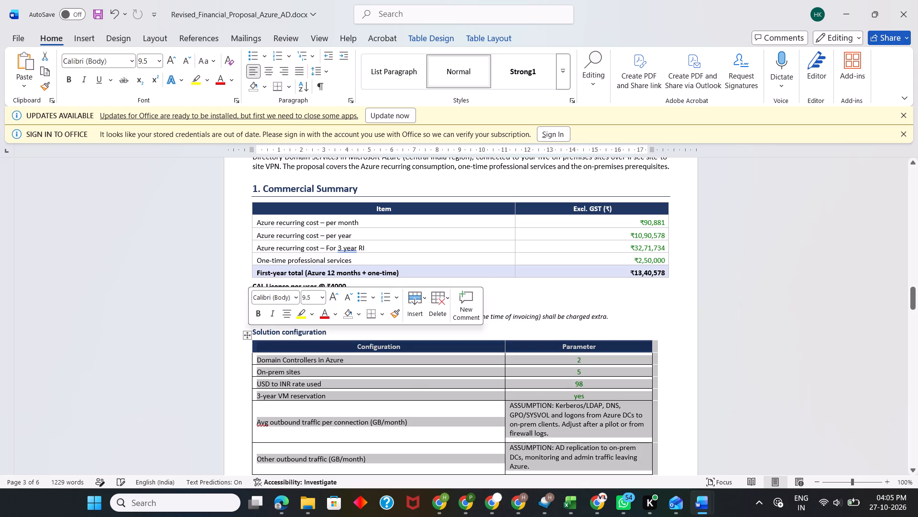
scroll(432, 383, "down", 1)
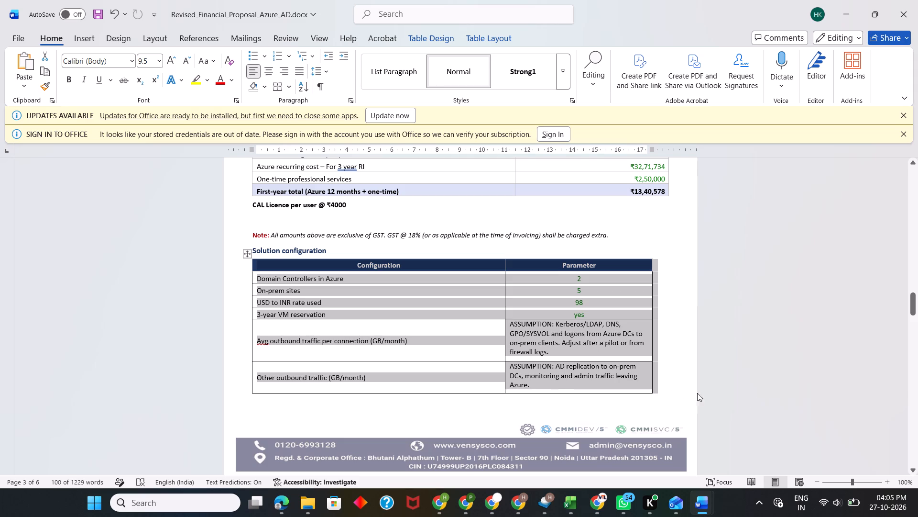
scroll(797, 410, "down", 1)
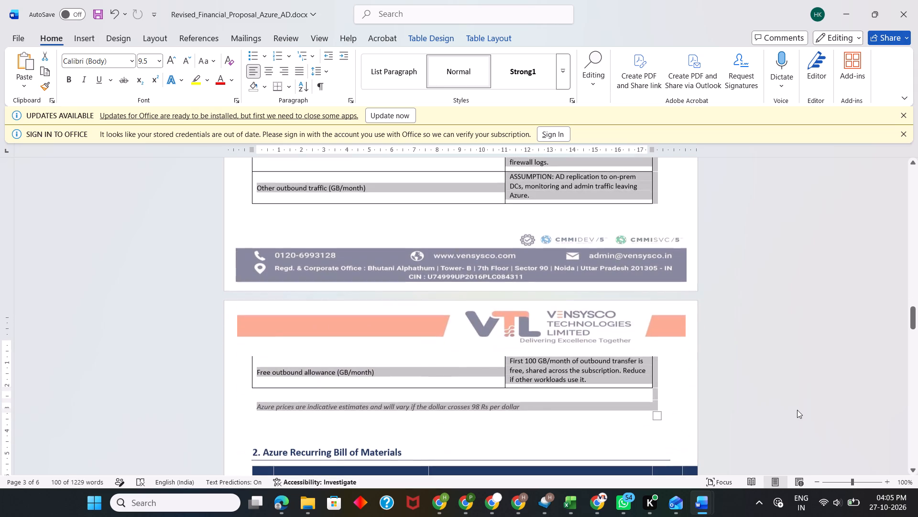
scroll(797, 410, "down", 1)
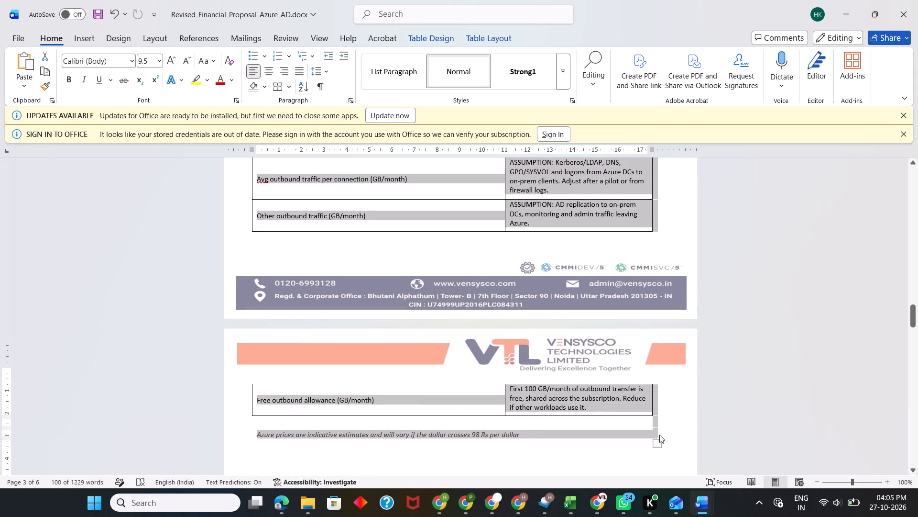
left_click_drag(658, 443, 661, 443)
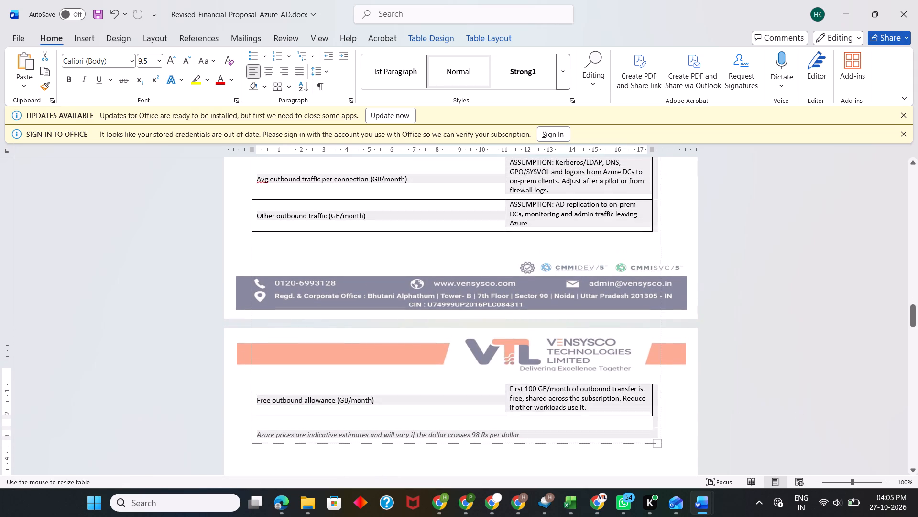
left_click_drag(661, 443, 670, 443)
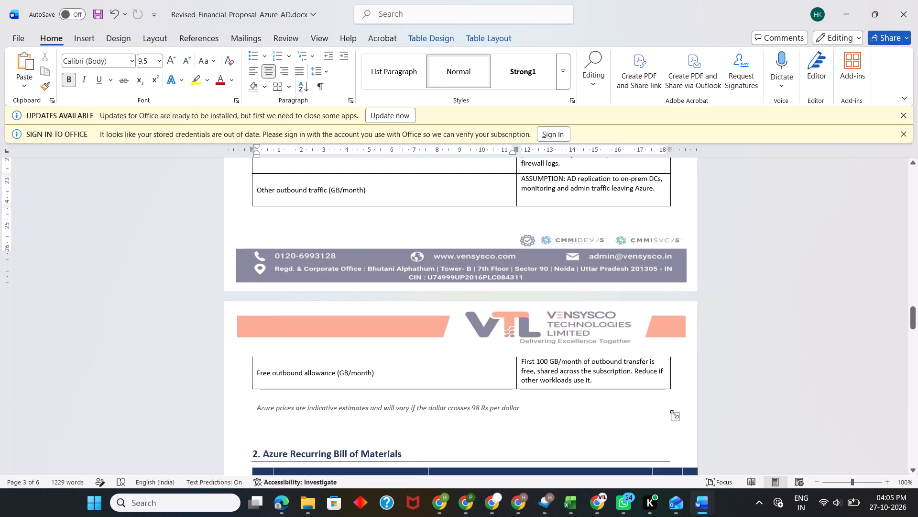
scroll(540, 388, "up", 2)
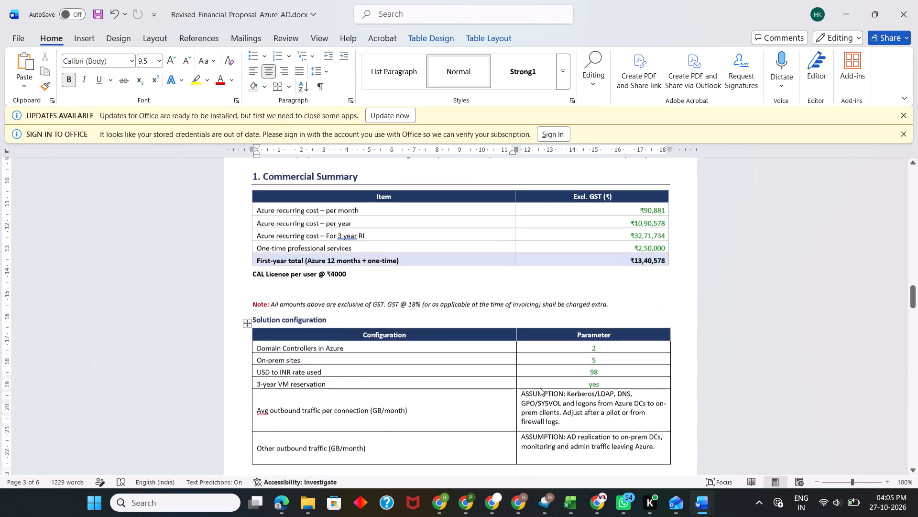
scroll(540, 388, "up", 2)
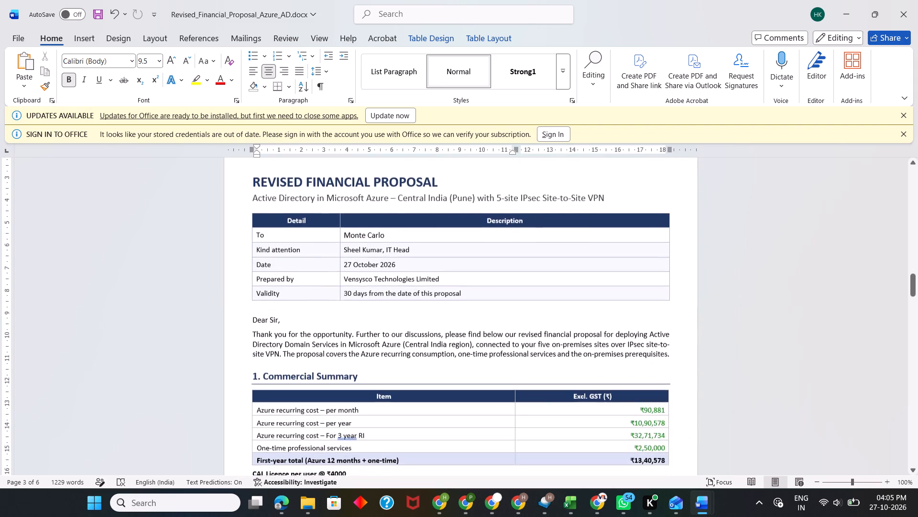
Delete the blank lines above the "REVISED FINANCIAL PROPOSAL" heading so it moves up beneath the letterhead logo.
scroll(540, 388, "up", 1)
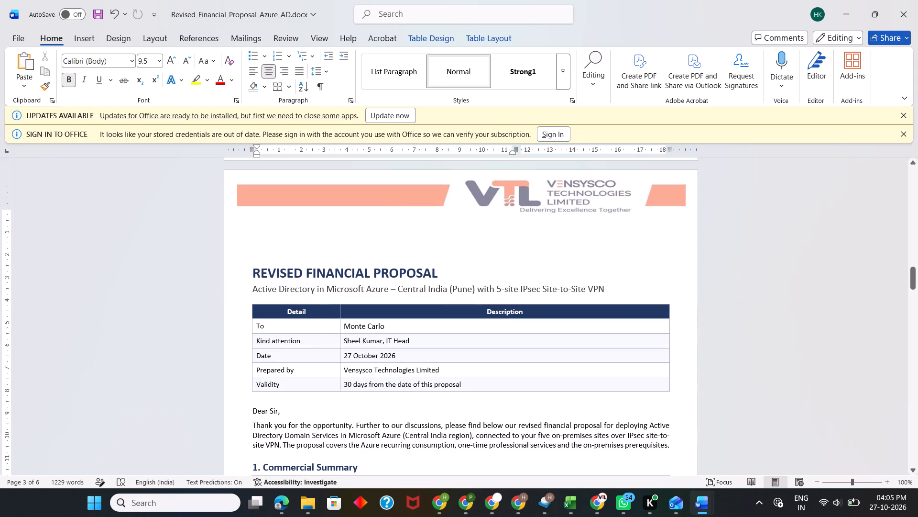
left_click(310, 253)
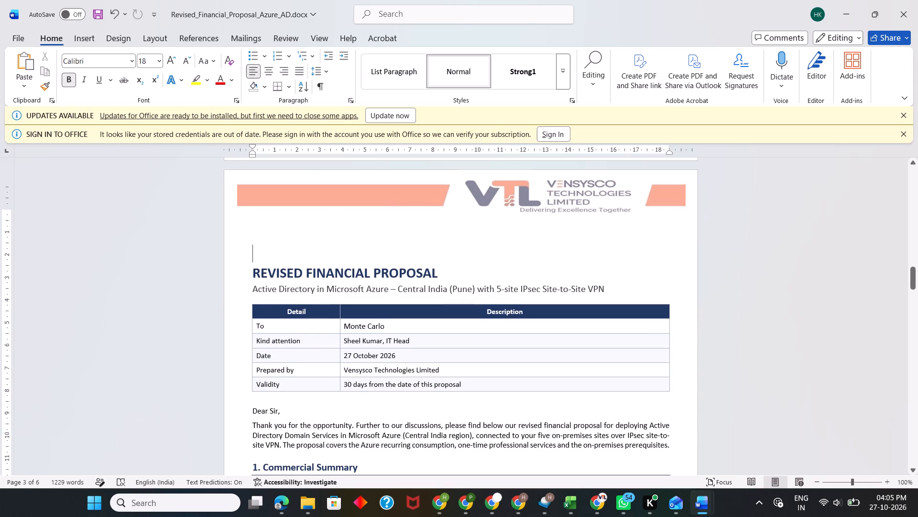
key("BackSpace")
key("BackSpace")
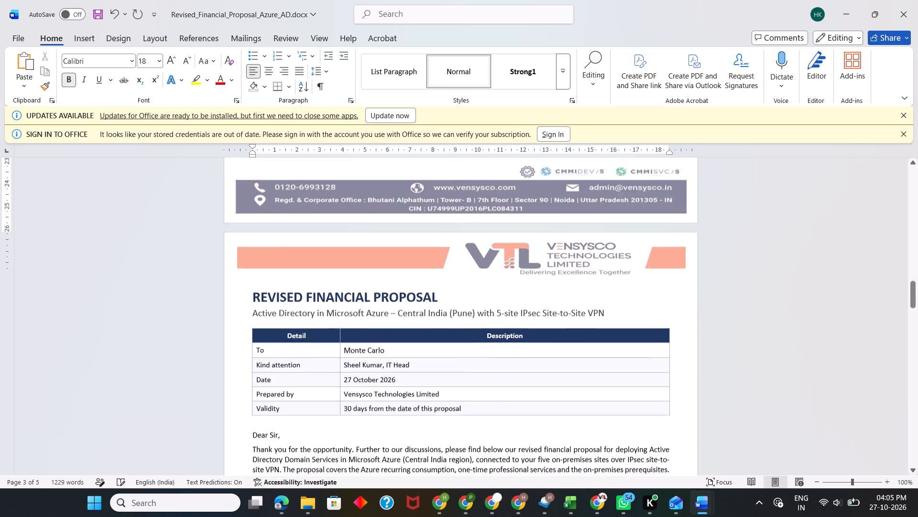
Adjust the right border of the Solution configuration table to line up with the Commercial Summary table above.
scroll(310, 253, "down", 5)
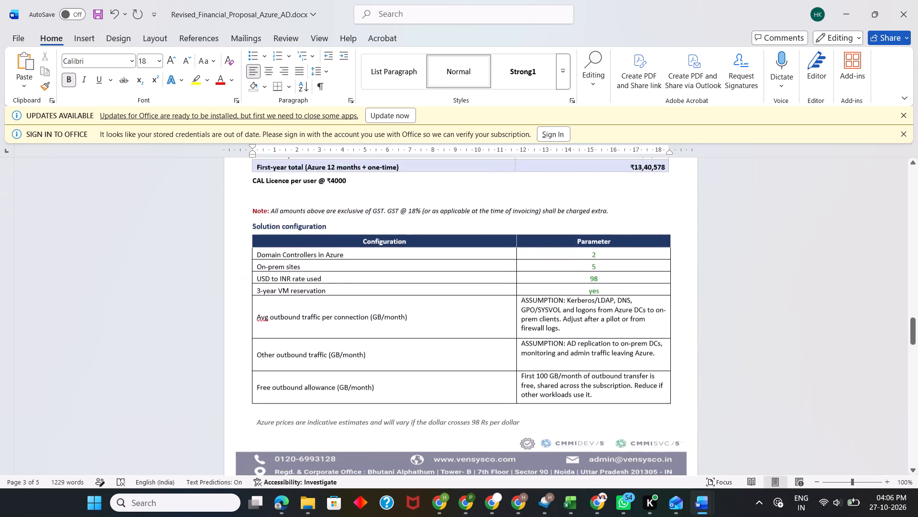
scroll(310, 253, "down", 2)
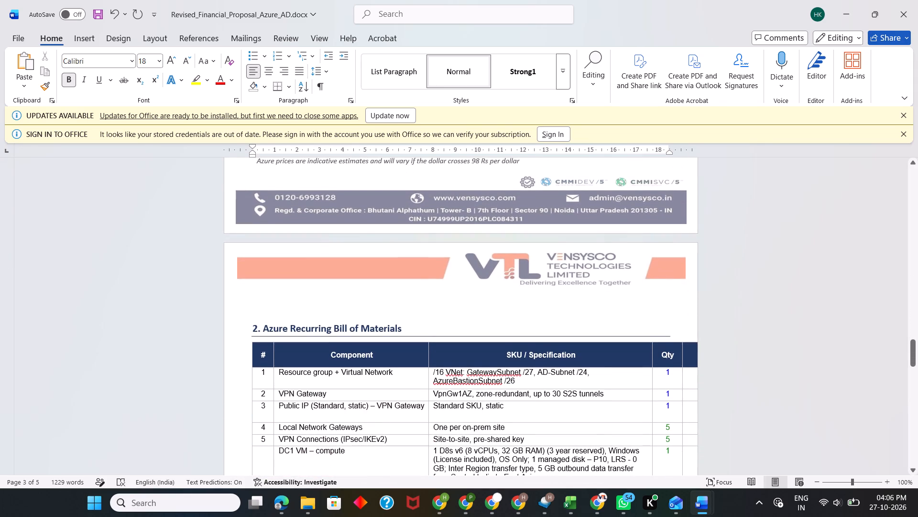
scroll(310, 253, "down", 1)
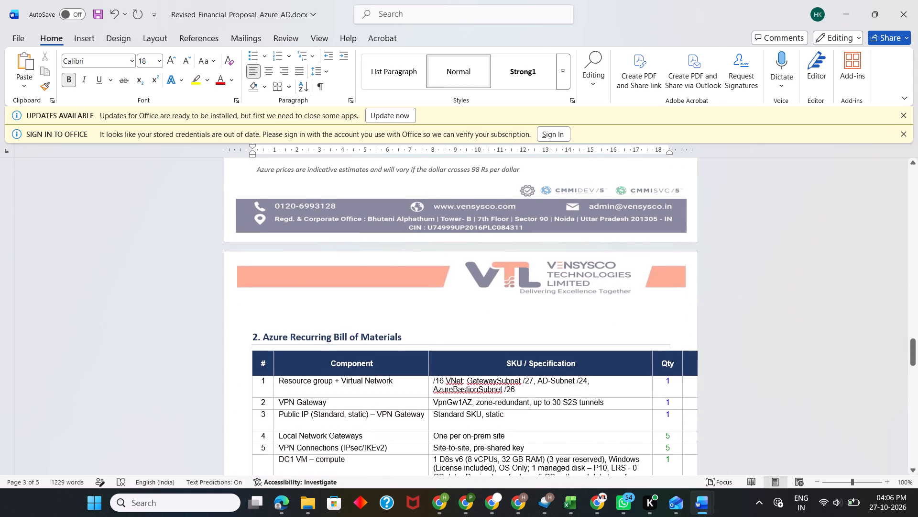
scroll(310, 253, "up", 3)
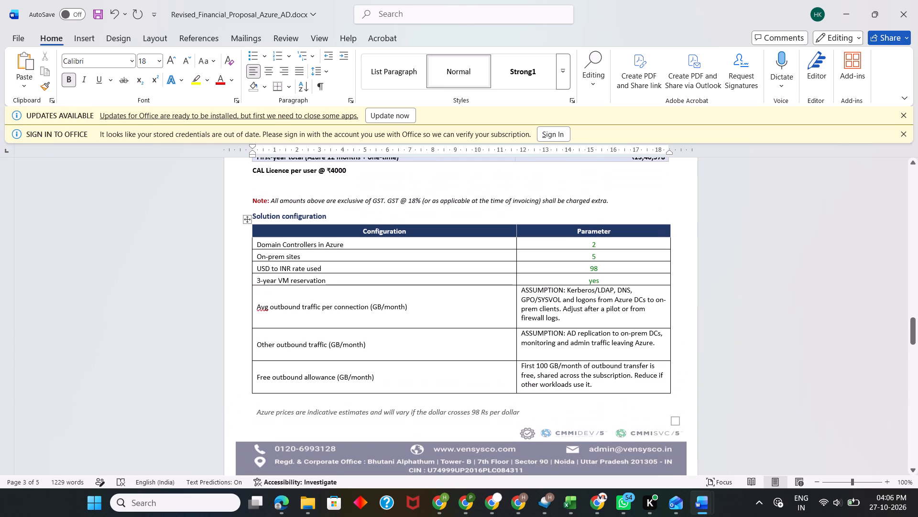
scroll(361, 316, "up", 1)
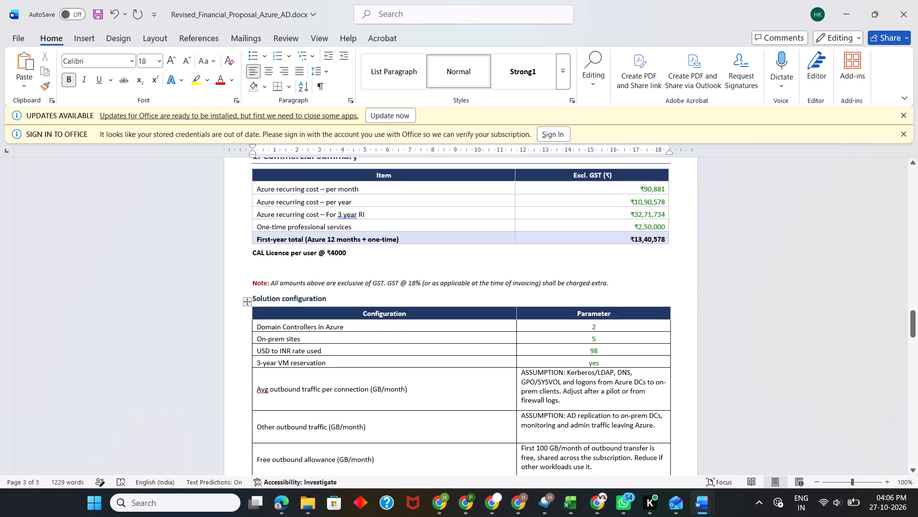
left_click(669, 309)
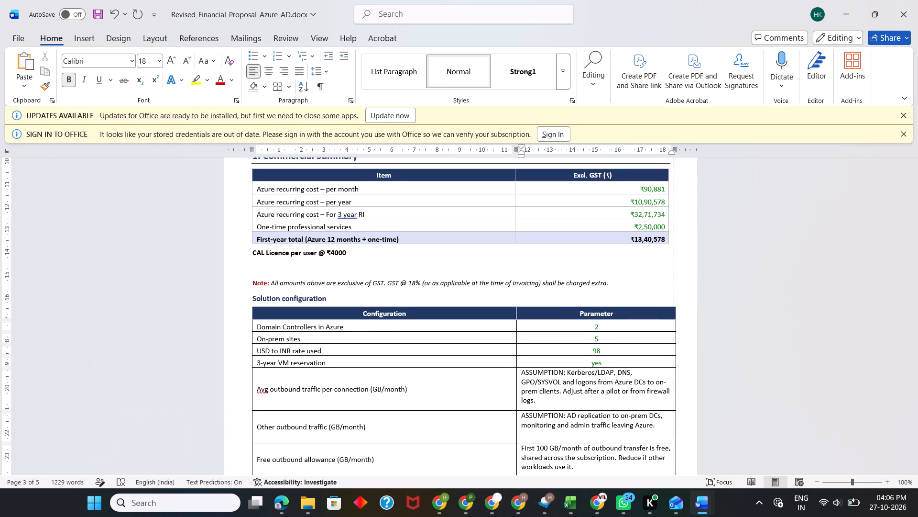
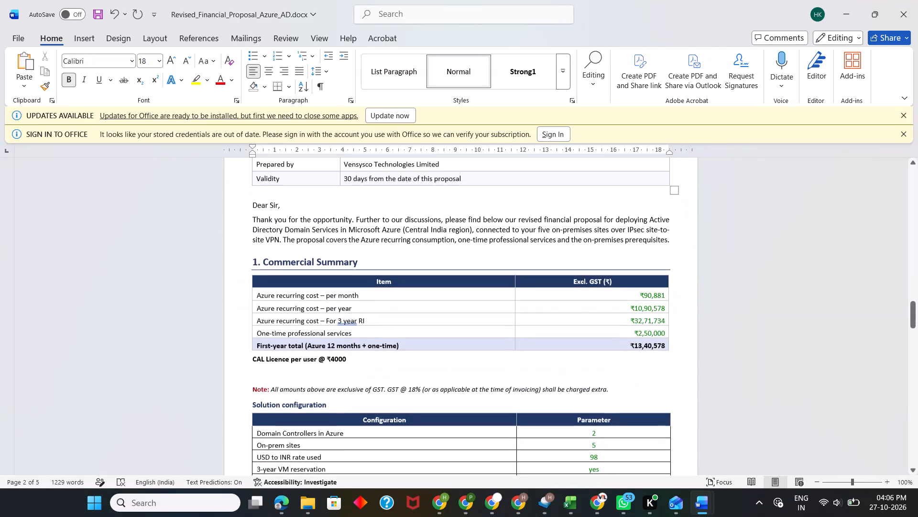
Set the font of the whole Solution configuration table to Calibri (Body).
scroll(667, 315, "down", 1)
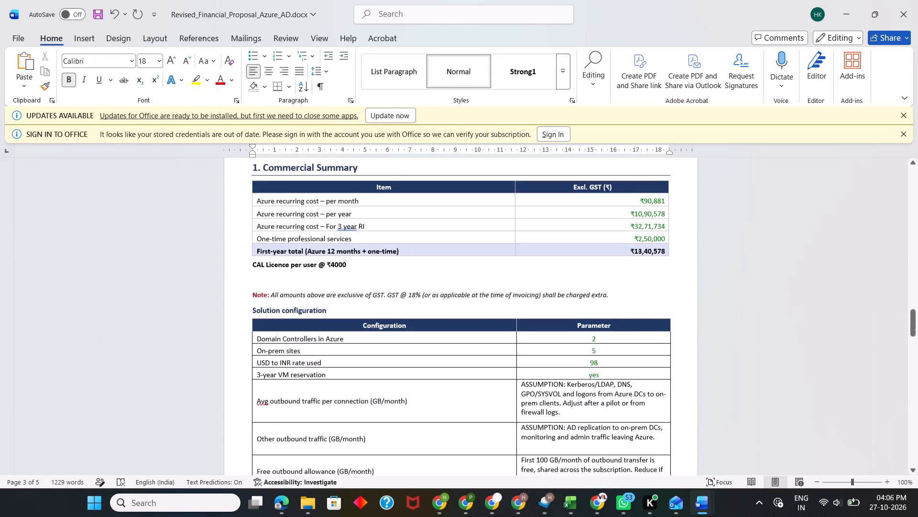
scroll(667, 315, "down", 1)
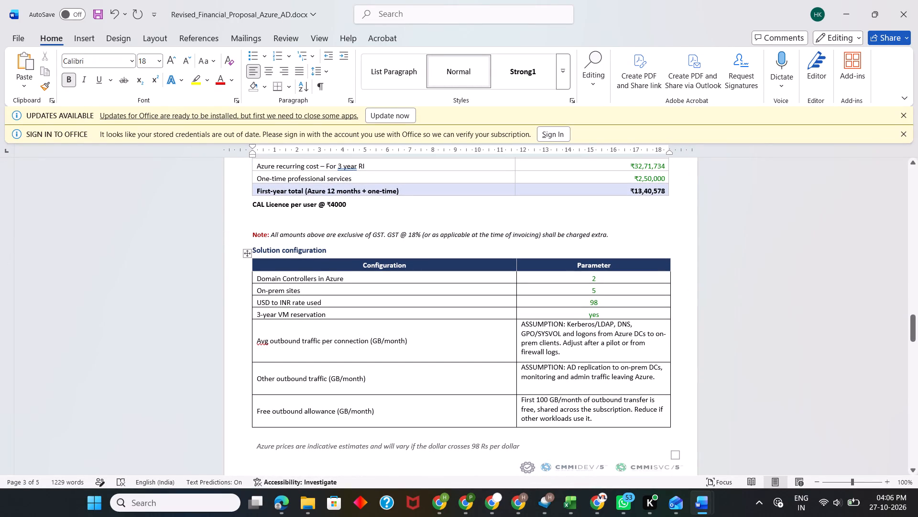
left_click(247, 251)
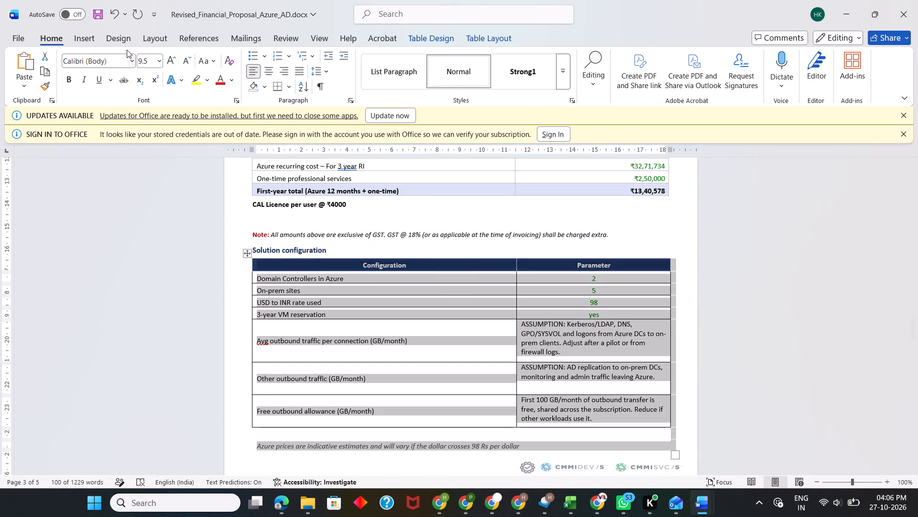
left_click(132, 64)
left_click(146, 107)
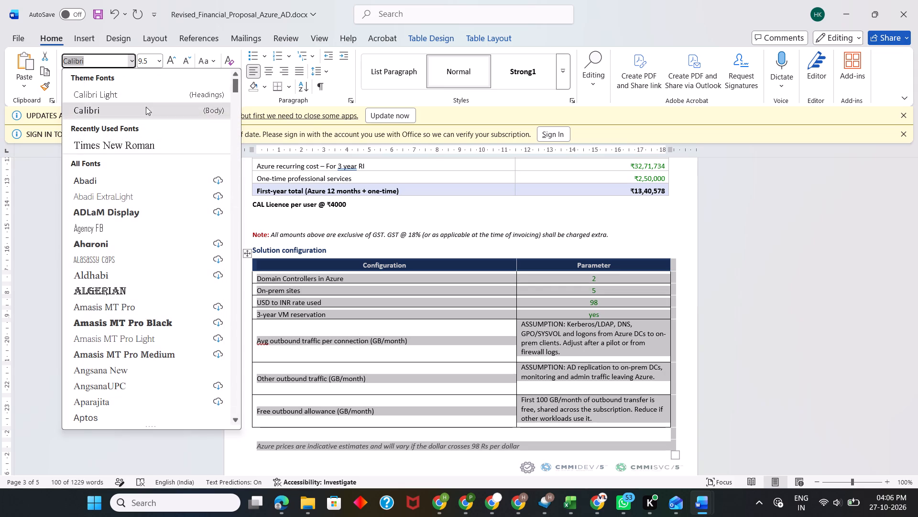
left_click(332, 295)
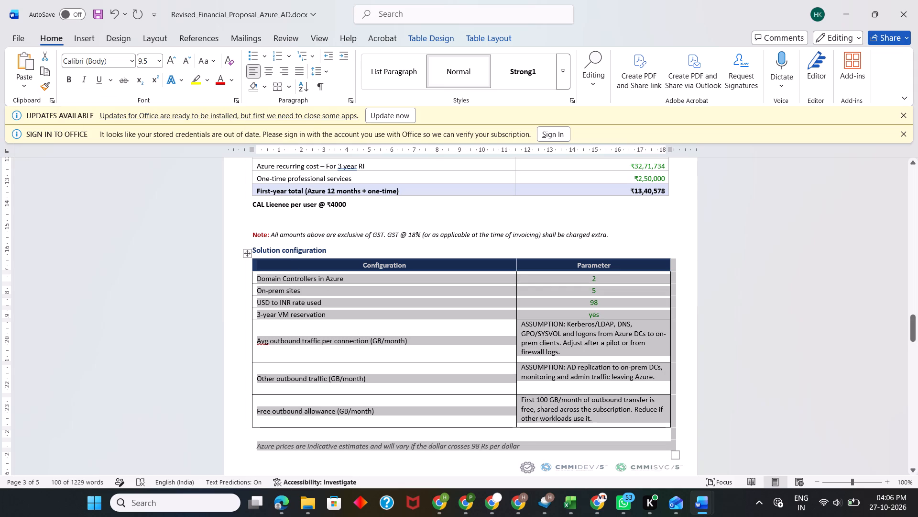
left_click(332, 295)
left_click(183, 293)
Place the text cursor on the blank line above the "2. Azure Recurring Bill of Materials" heading.
scroll(183, 293, "down", 1)
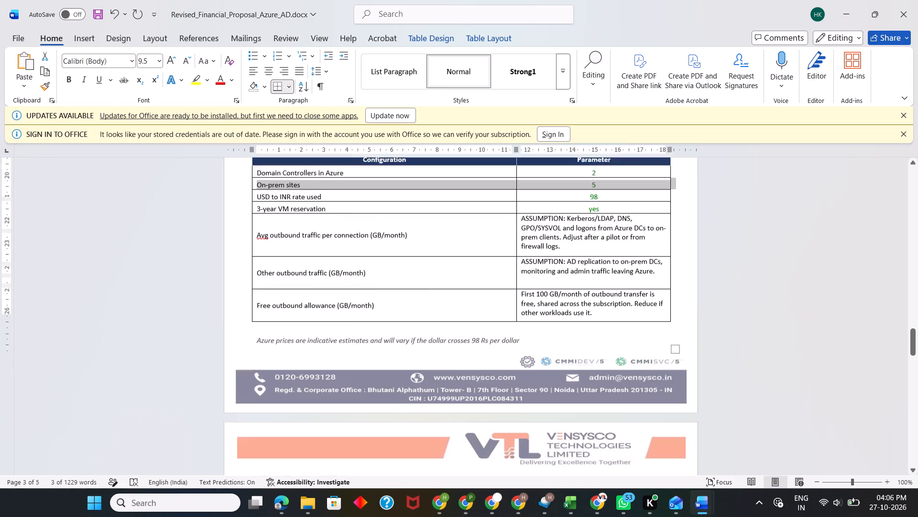
scroll(183, 293, "down", 1)
scroll(285, 356, "down", 1)
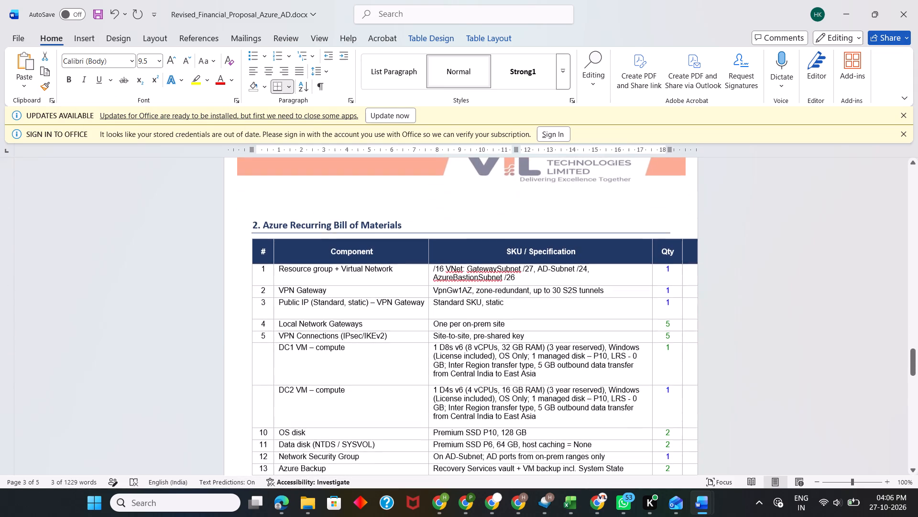
scroll(285, 356, "down", 2)
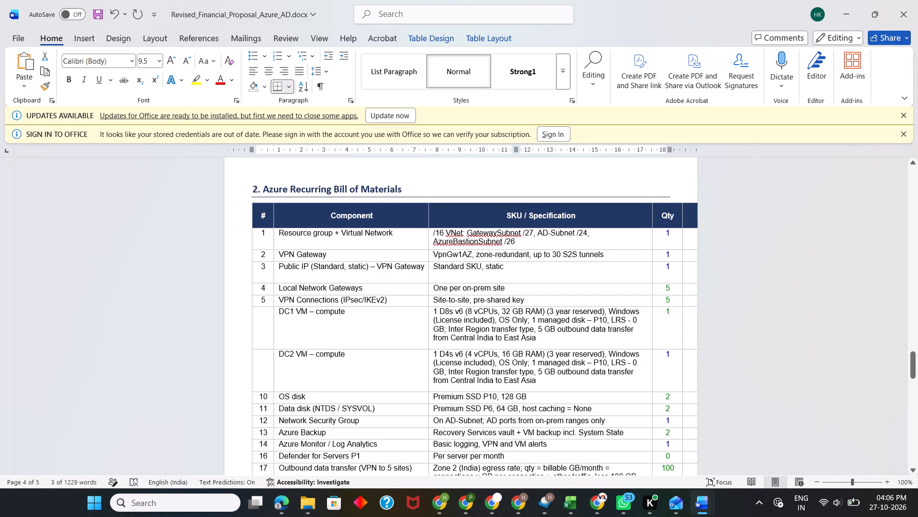
scroll(274, 200, "up", 1)
left_click(261, 288)
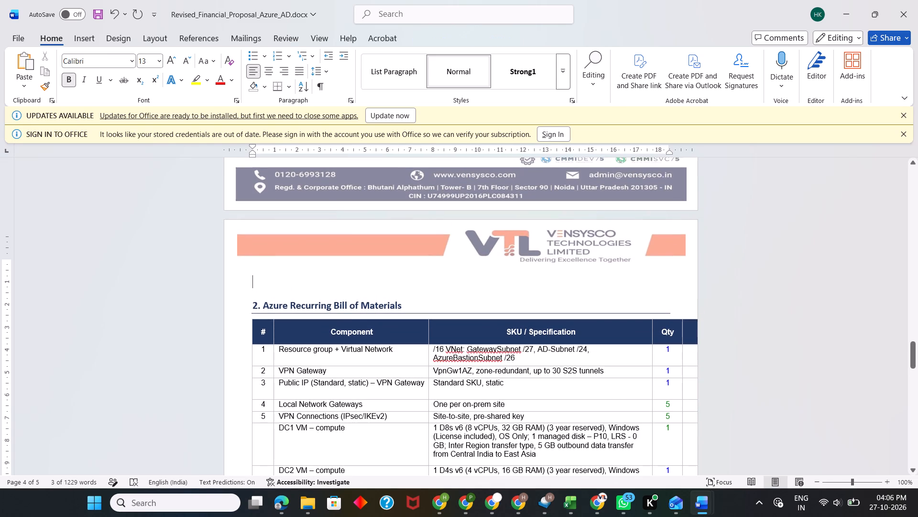
Delete the blank line above the "2. Azure Recurring Bill of Materials" heading.
key("BackSpace")
key("BackSpace")
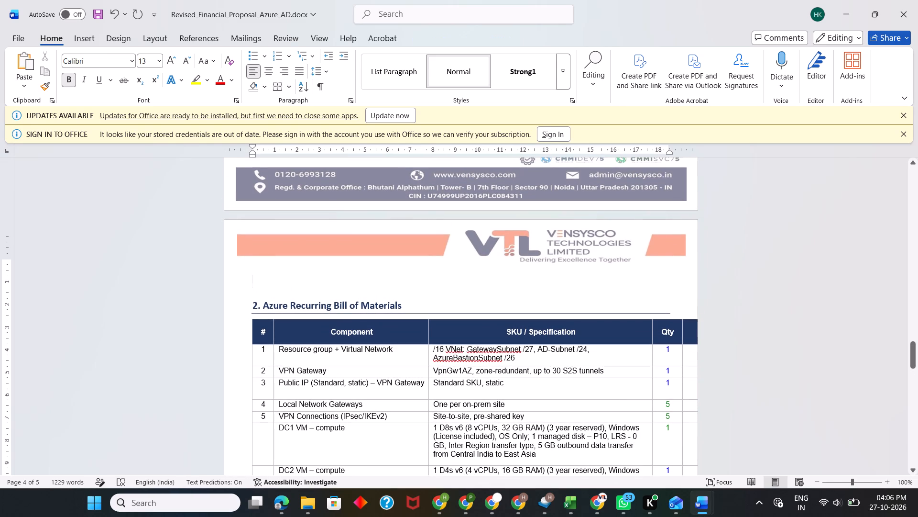
key("BackSpace")
key("BackSpace")
key("Delete")
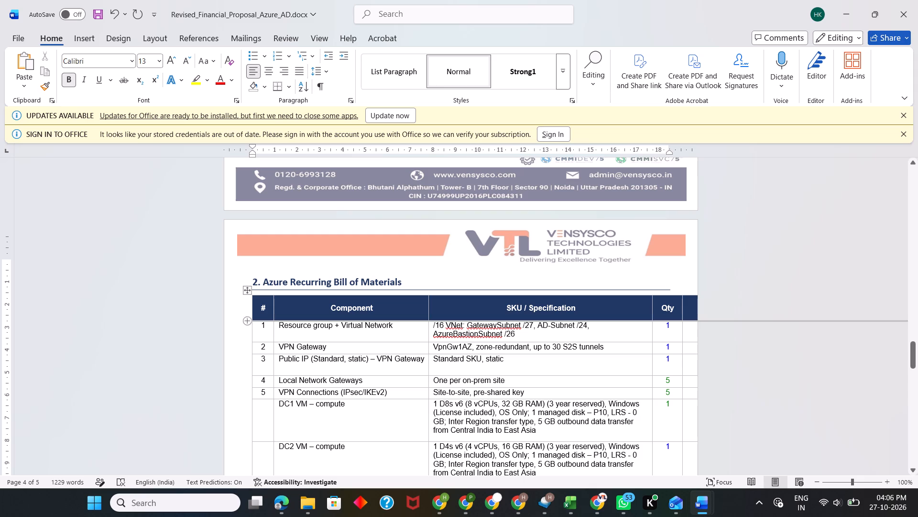
Look over the Azure Recurring Bill of Materials table from its header row to the subtotal row, checking how it fits the page.
left_click(247, 291)
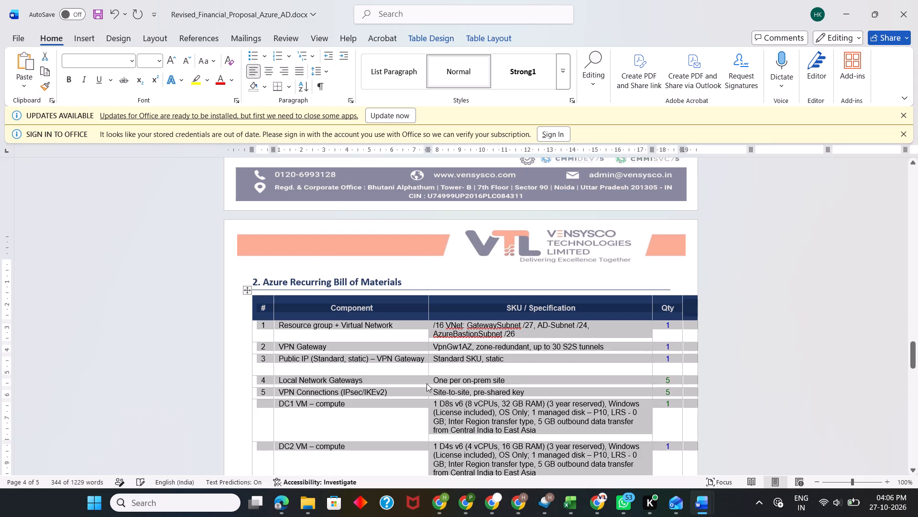
scroll(426, 383, "down", 3)
scroll(426, 383, "left", 1)
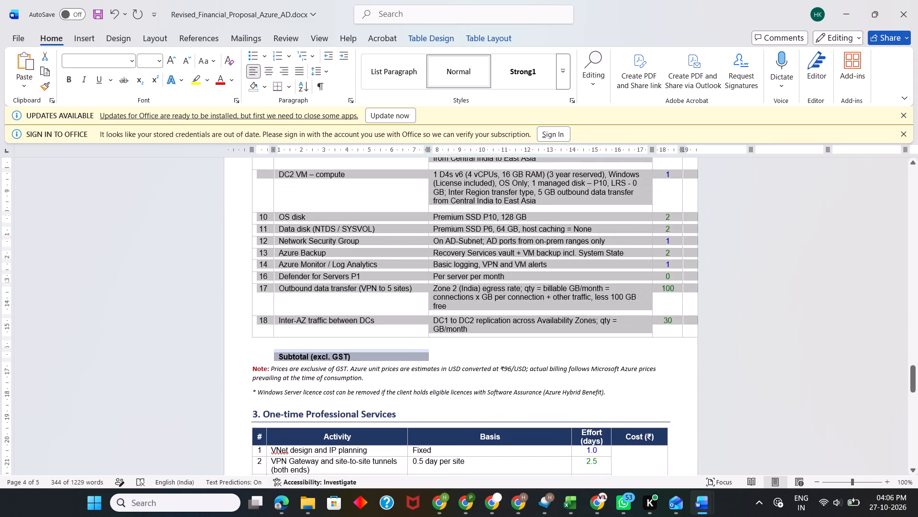
scroll(426, 383, "left", 1)
scroll(555, 348, "up", 1)
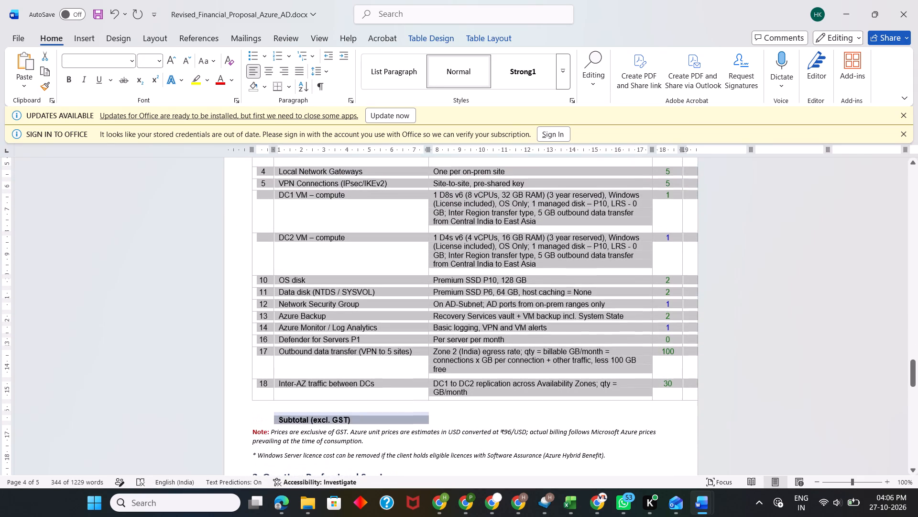
scroll(859, 370, "left", 1)
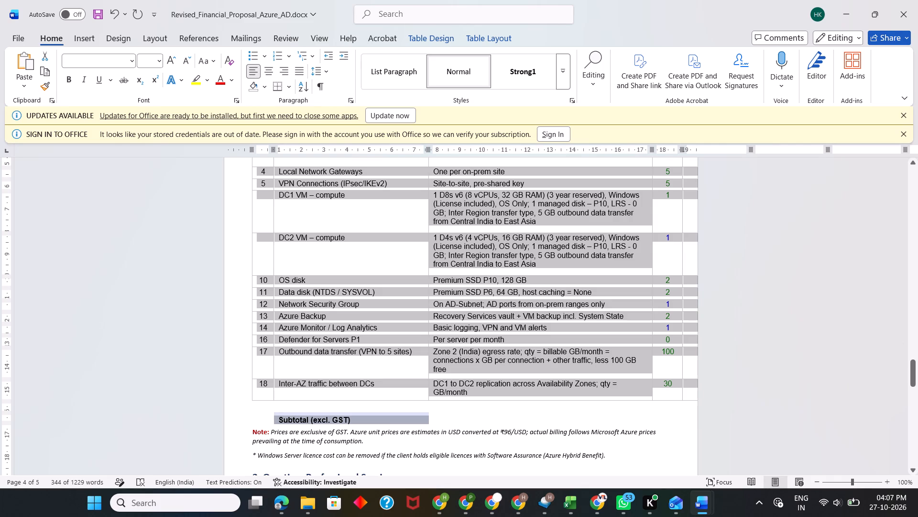
scroll(631, 378, "left", 1)
scroll(631, 378, "up", 2)
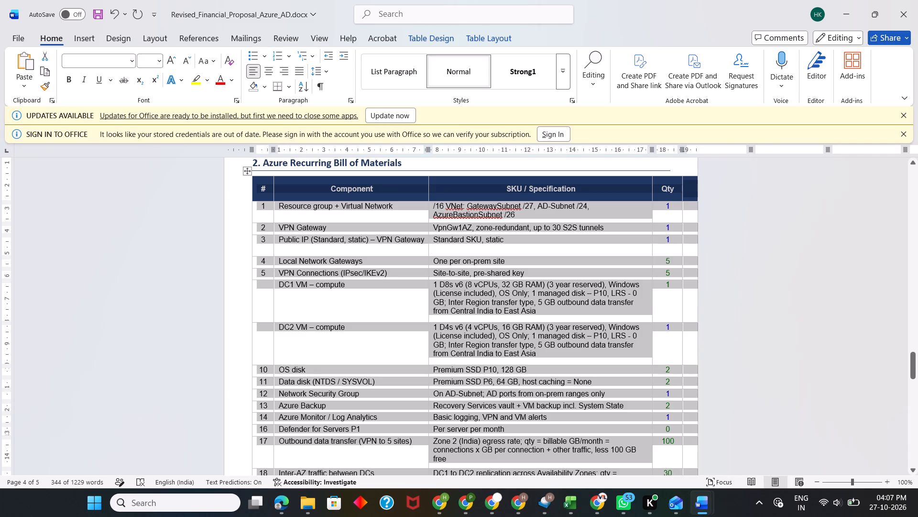
left_click(768, 223)
scroll(360, 323, "up", 2)
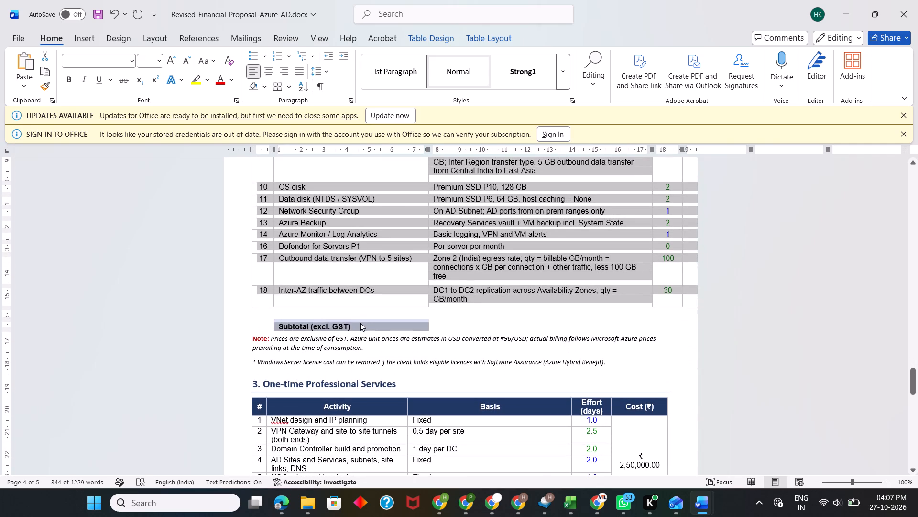
scroll(360, 323, "up", 2)
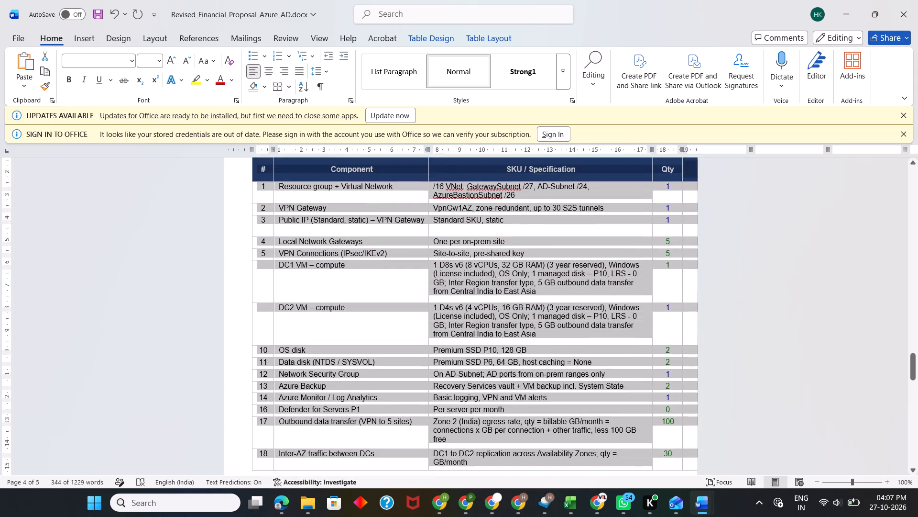
scroll(360, 323, "up", 1)
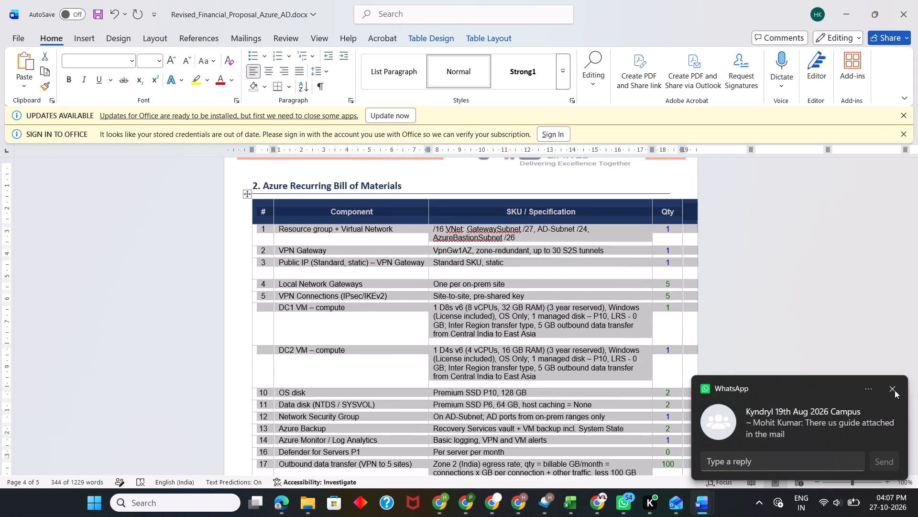
left_click(894, 387)
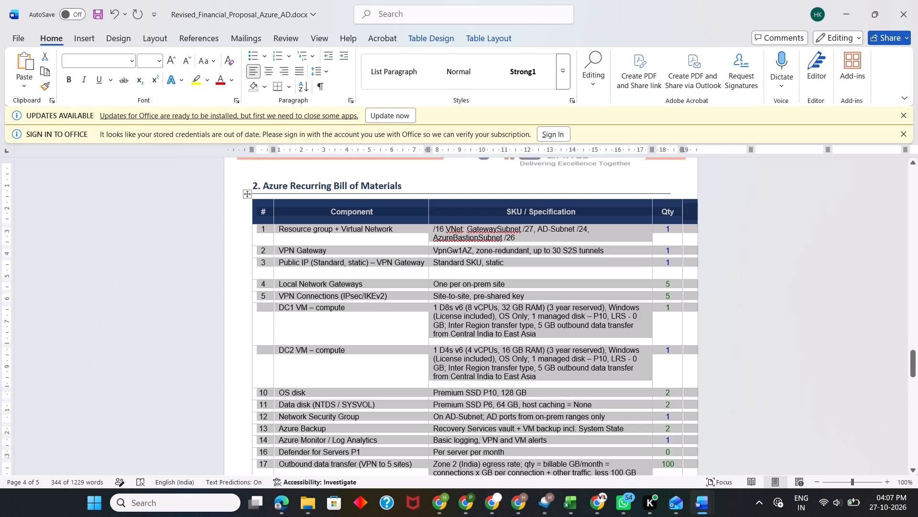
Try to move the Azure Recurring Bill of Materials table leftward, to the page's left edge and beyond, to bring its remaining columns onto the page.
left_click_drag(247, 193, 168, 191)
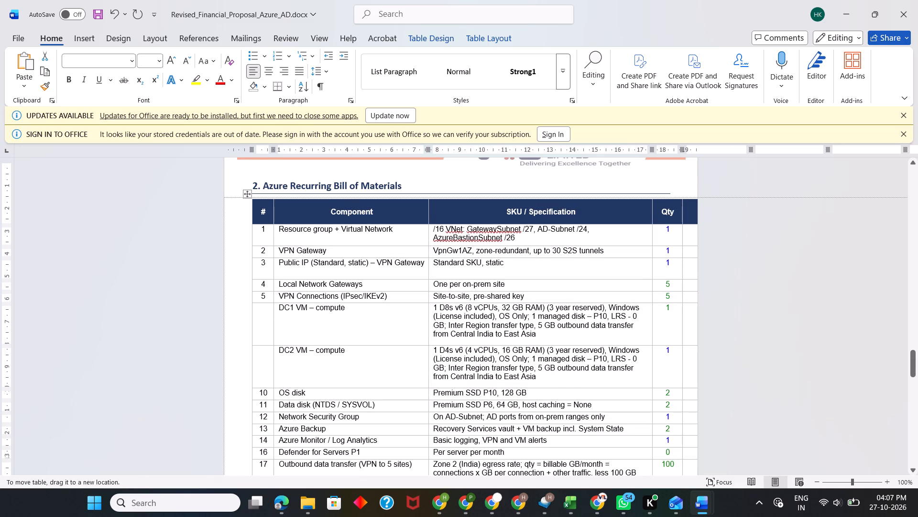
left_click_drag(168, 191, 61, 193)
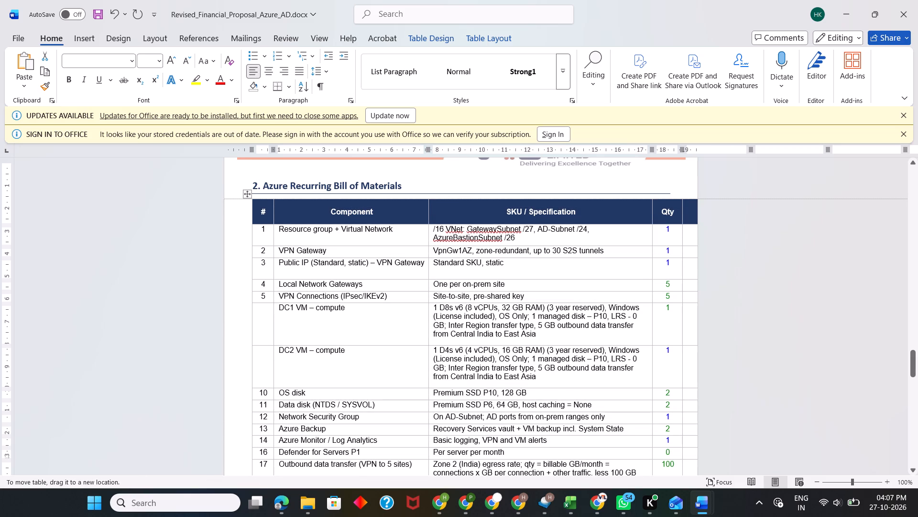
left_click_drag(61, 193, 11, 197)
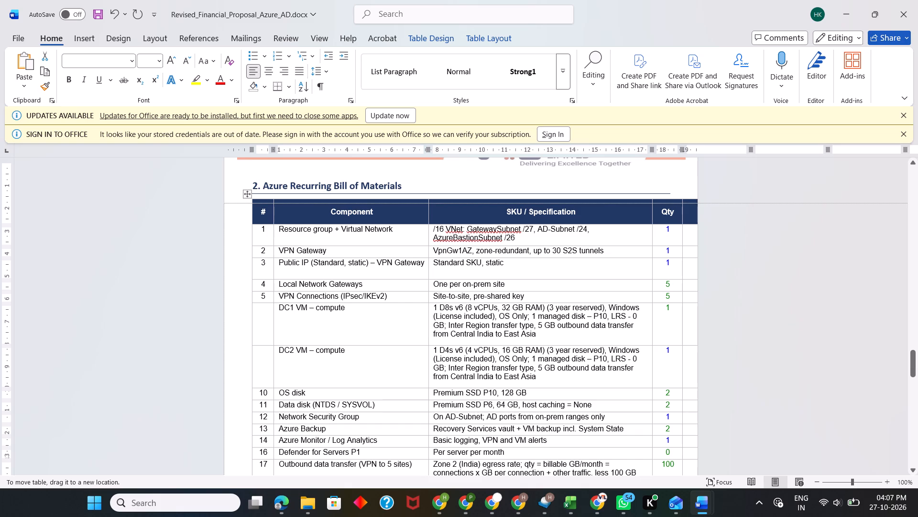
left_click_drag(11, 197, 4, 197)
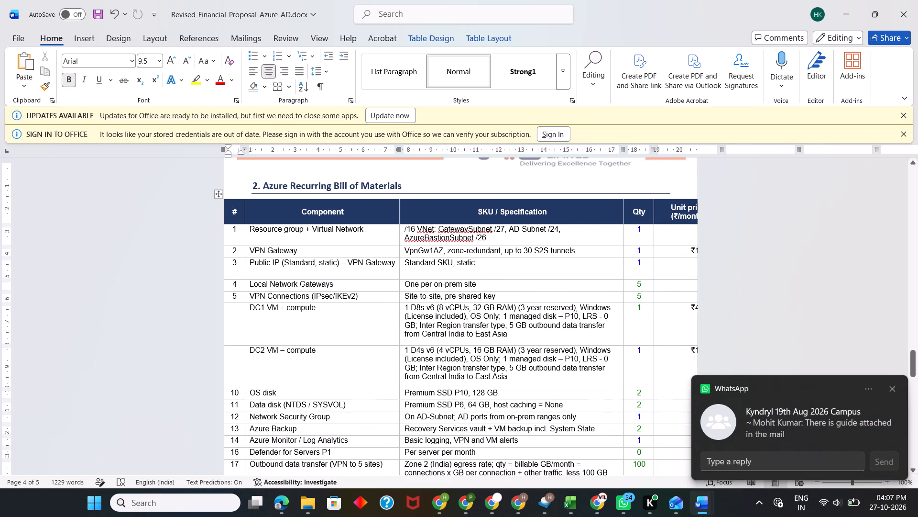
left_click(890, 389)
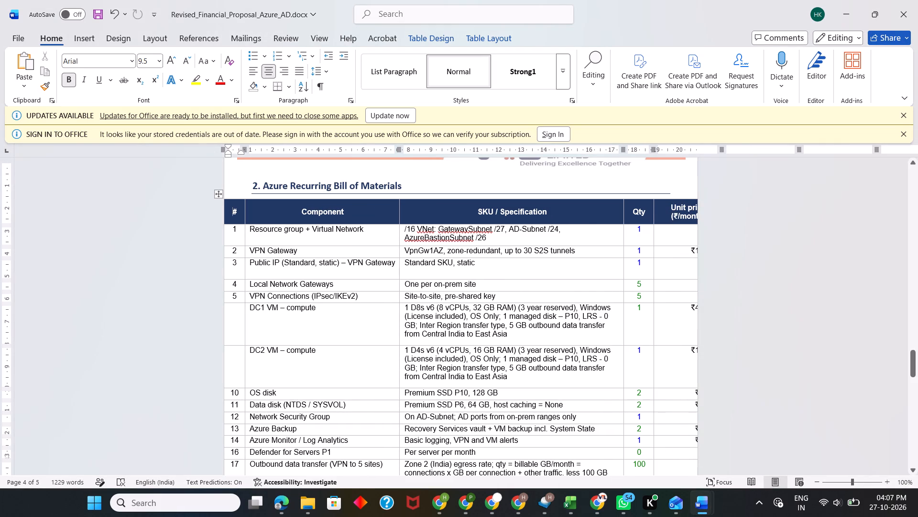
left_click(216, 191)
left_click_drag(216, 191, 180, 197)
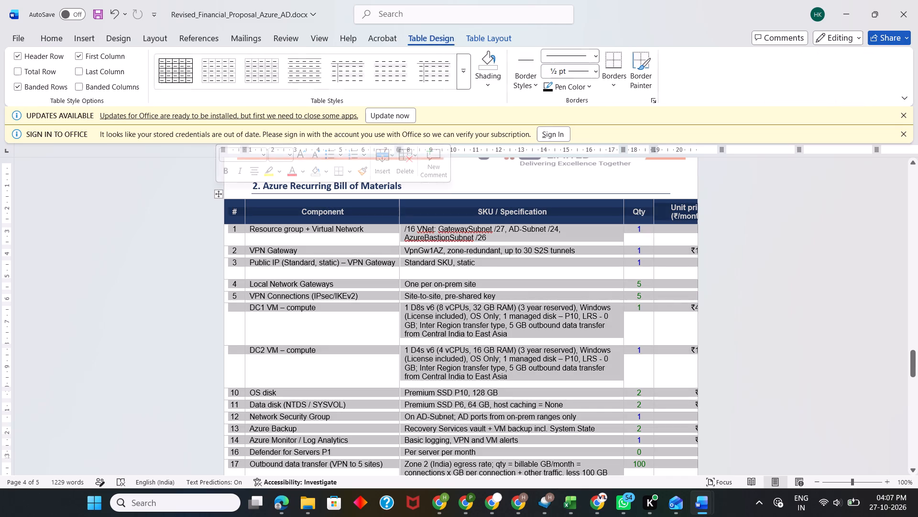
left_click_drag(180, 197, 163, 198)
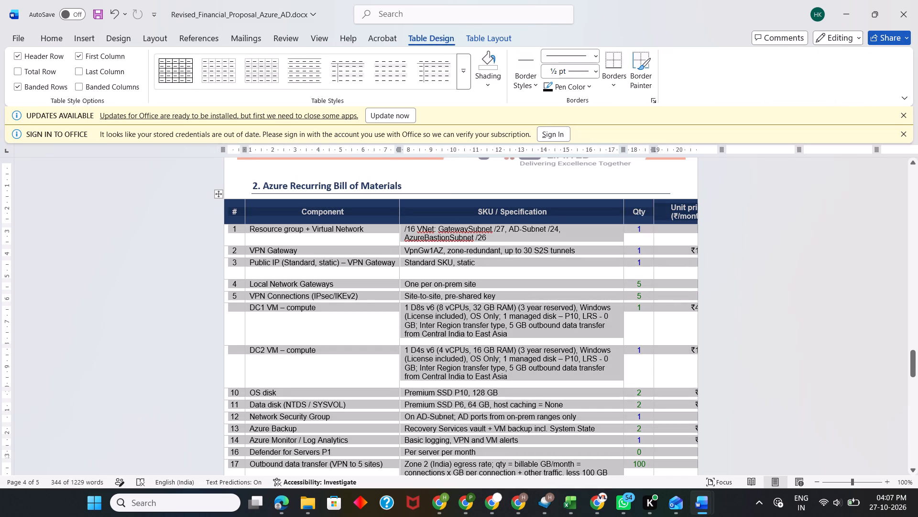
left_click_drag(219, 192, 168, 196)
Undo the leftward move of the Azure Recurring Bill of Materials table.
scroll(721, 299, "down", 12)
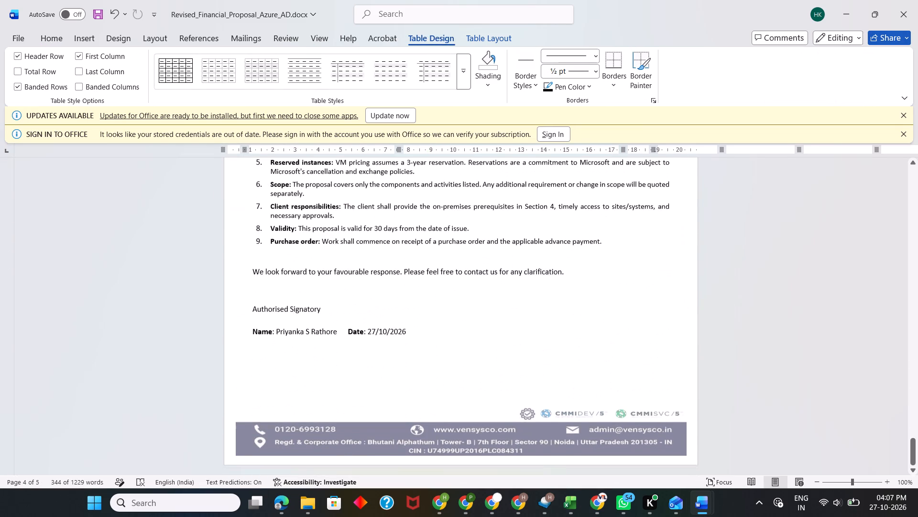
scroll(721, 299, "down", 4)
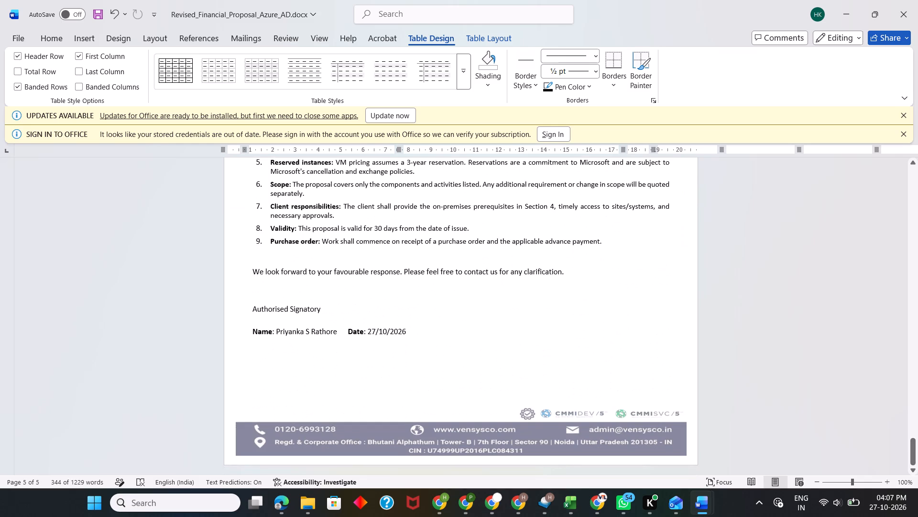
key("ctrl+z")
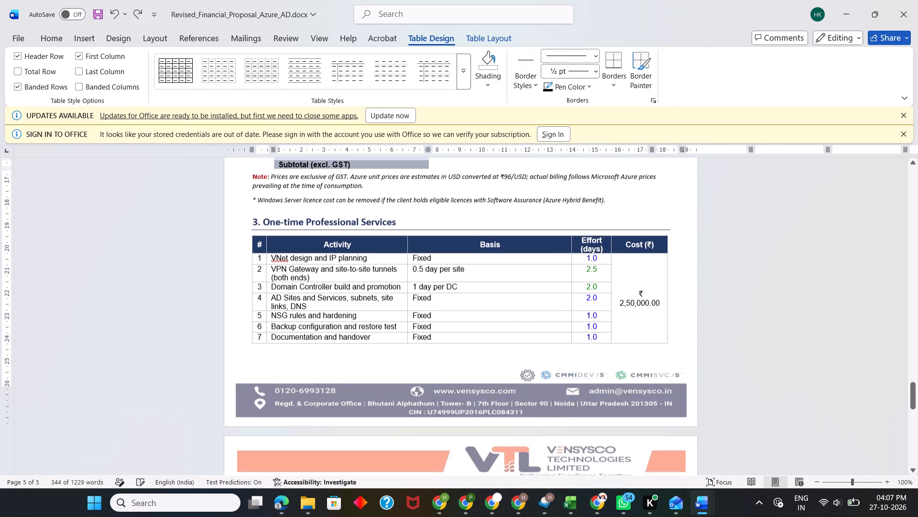
Examine the layout of the One-time Professional Services and On-premises Requirements tables and the Terms and Conditions through the document's end.
scroll(721, 299, "down", 6)
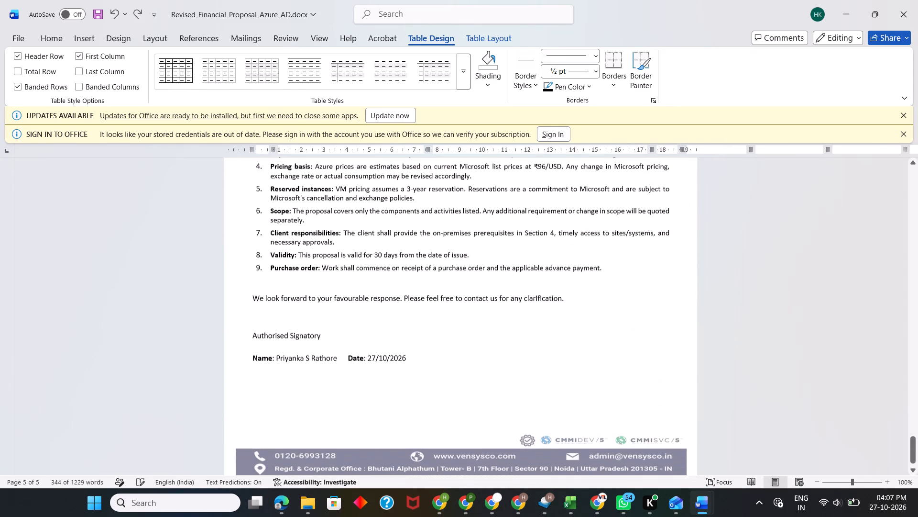
scroll(721, 299, "down", 2)
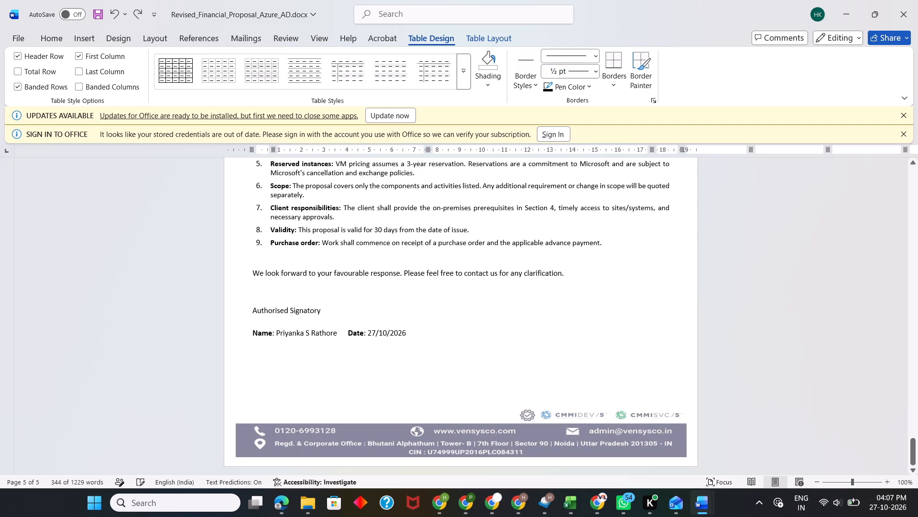
scroll(721, 299, "up", 3)
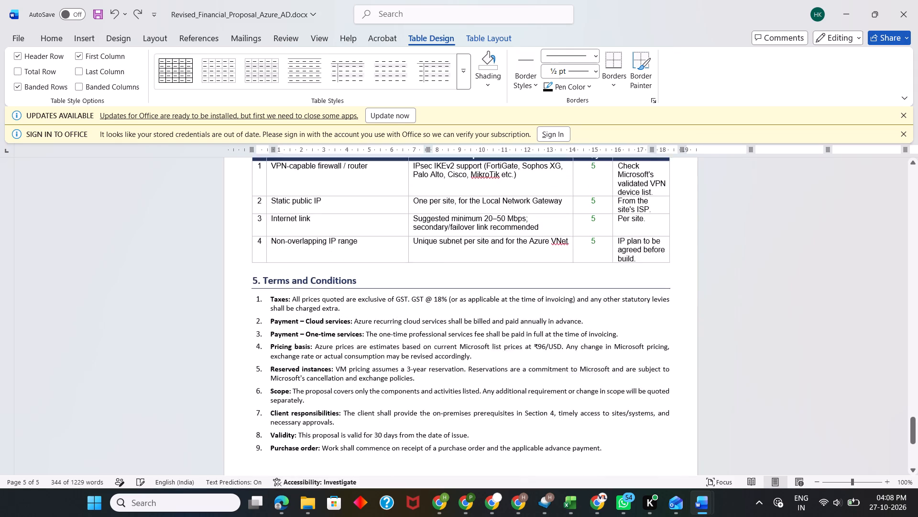
scroll(721, 299, "up", 2)
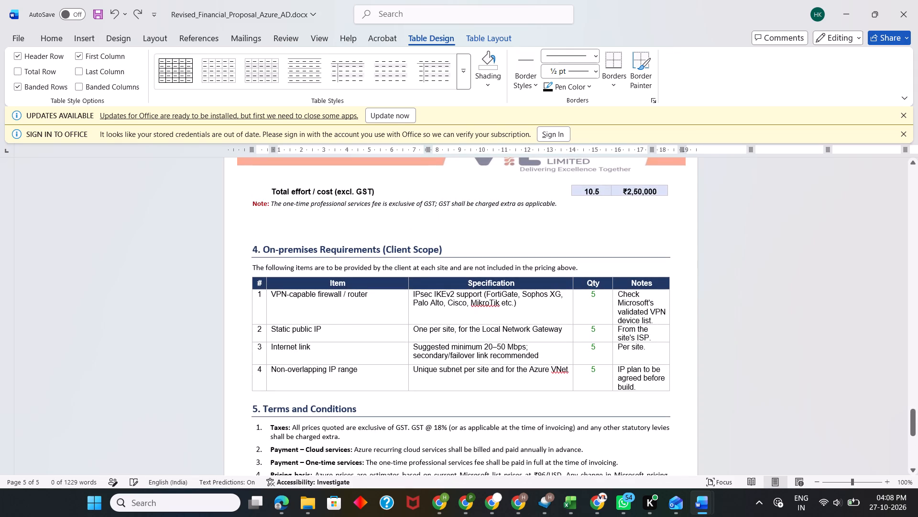
scroll(721, 299, "up", 1)
scroll(721, 299, "right", 1)
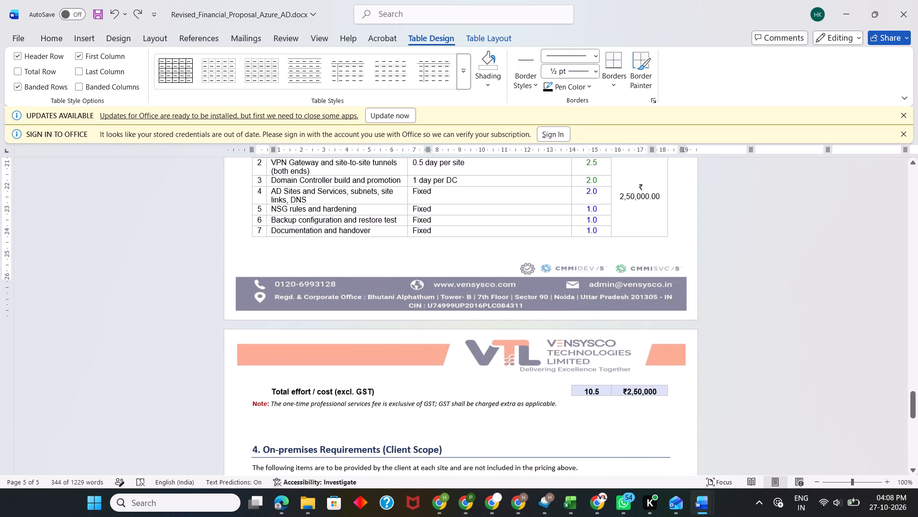
scroll(721, 299, "right", 3)
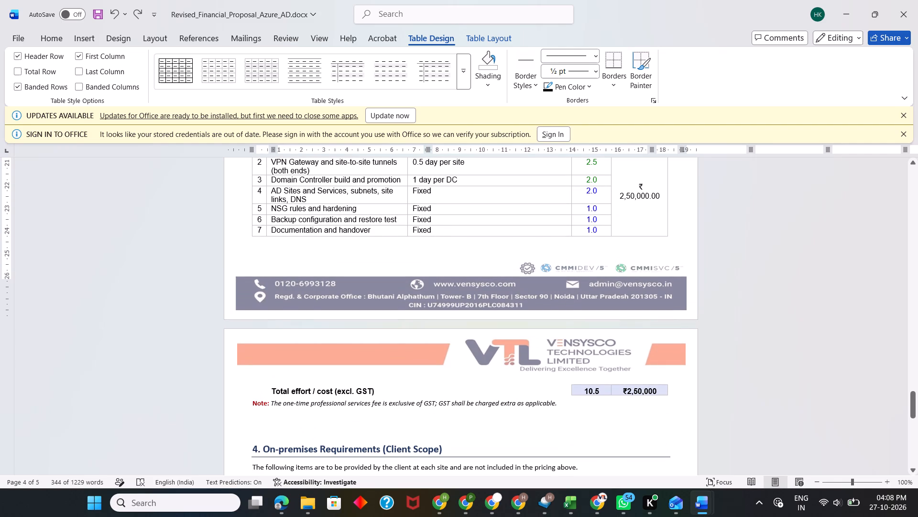
scroll(721, 299, "right", 2)
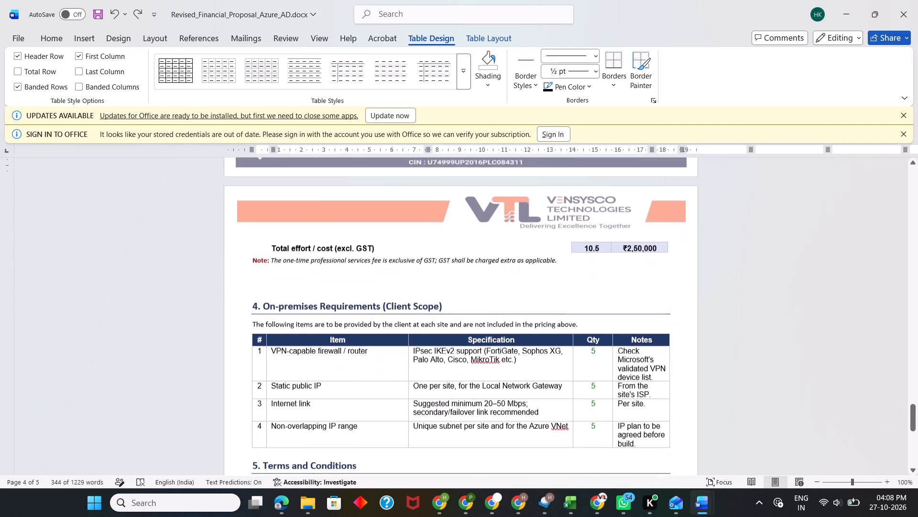
scroll(721, 299, "right", 1)
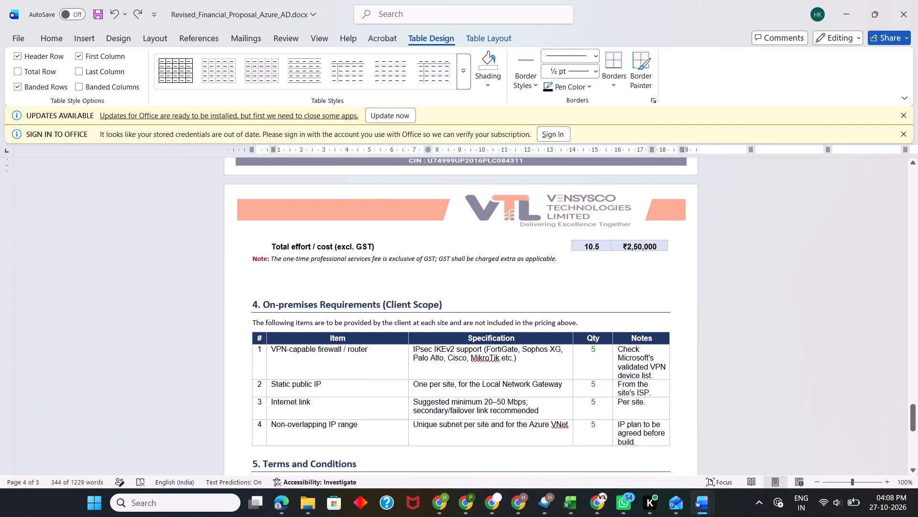
scroll(721, 299, "right", 4)
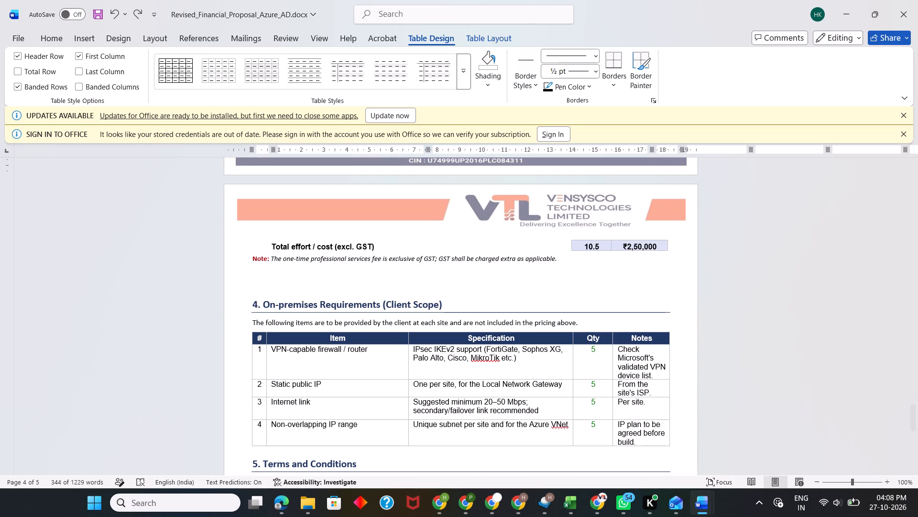
scroll(721, 299, "right", 9)
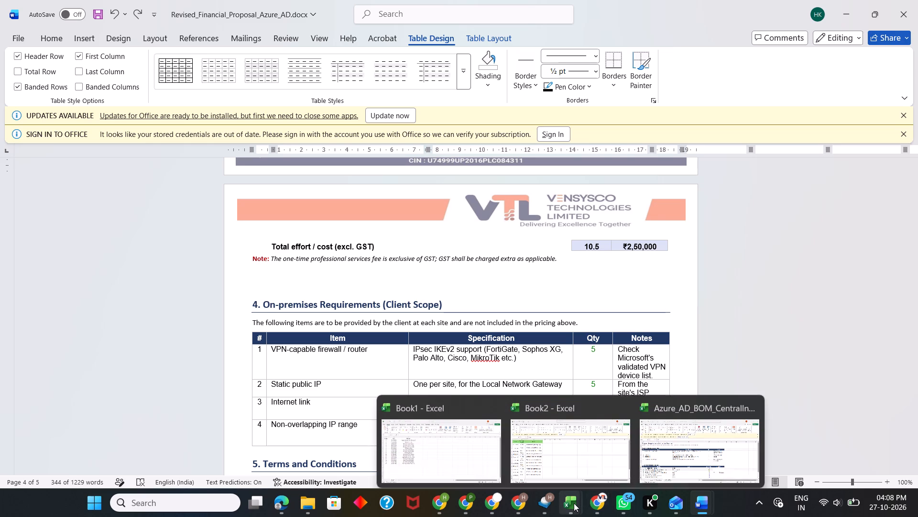
Check the on-prem requirements table on the Excel BOM workbook's Cloud_OneTime sheet, returning to the Word proposal.
left_click(684, 446)
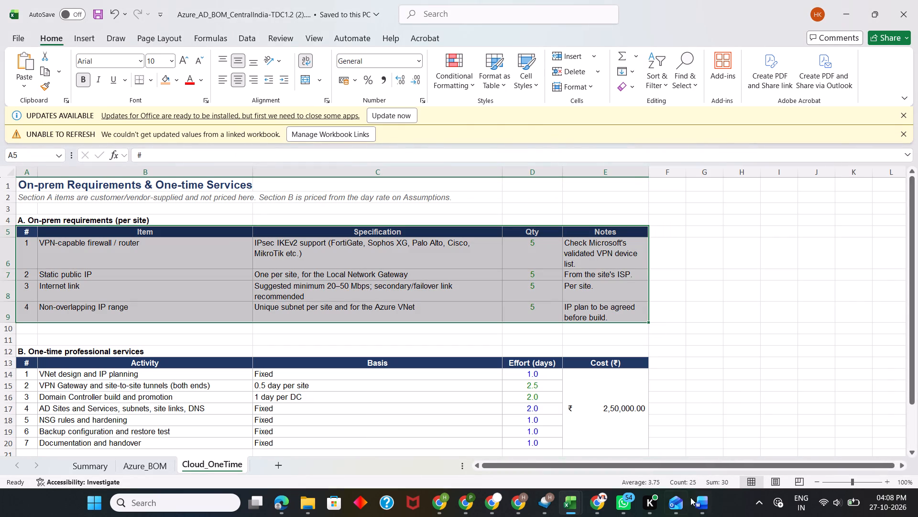
left_click(831, 445)
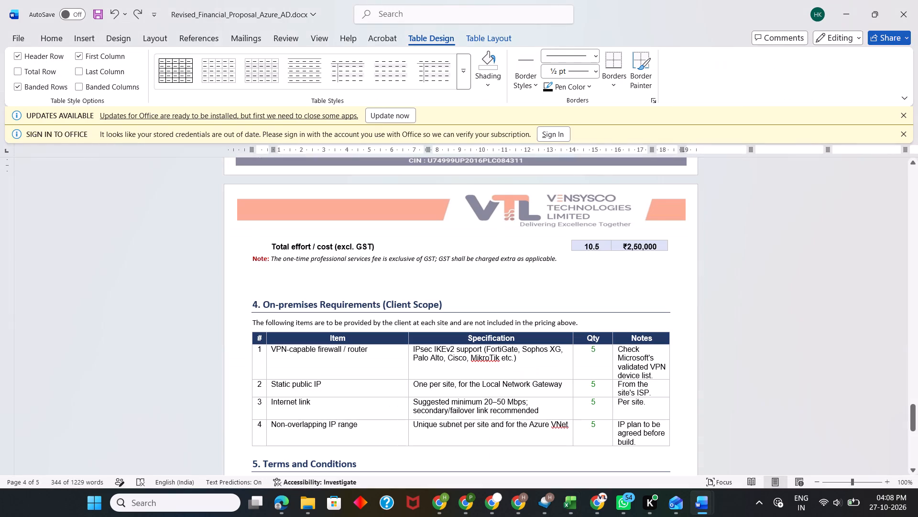
Delete the introductory sentence and its empty line beneath the "4. On-premises Requirements (Client Scope)" heading.
scroll(506, 339, "right", 1)
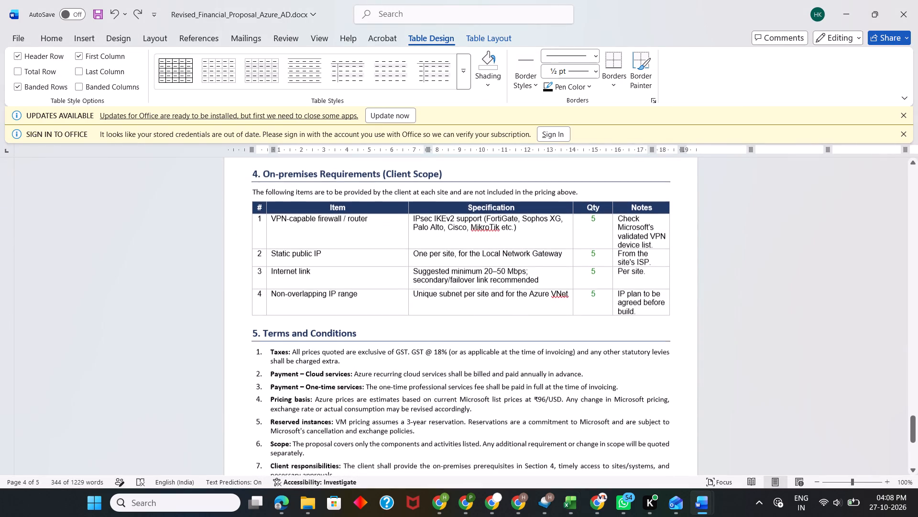
scroll(506, 339, "right", 1)
scroll(506, 339, "up", 1)
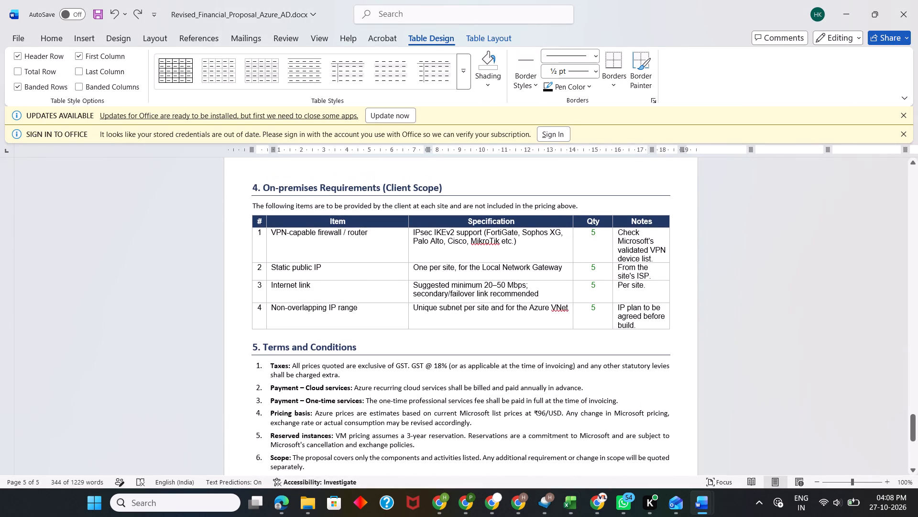
triple_click(248, 205)
key("BackSpace")
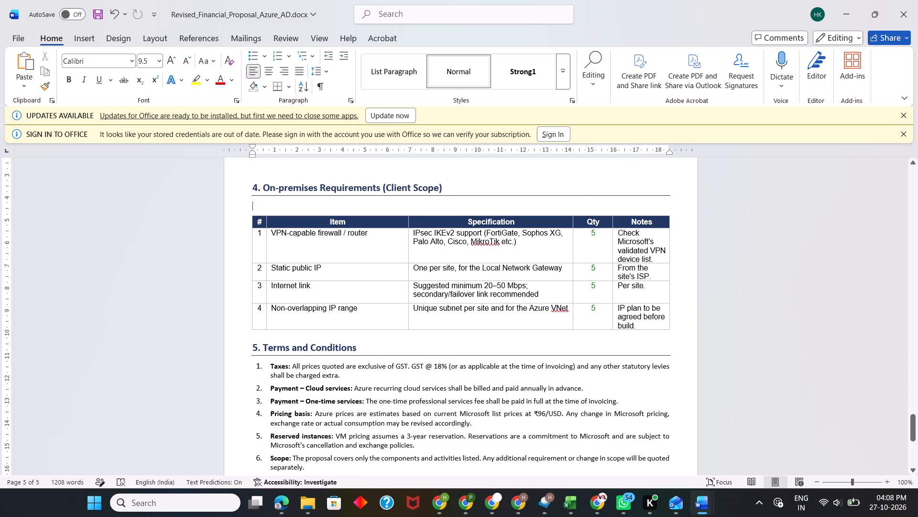
key("BackSpace")
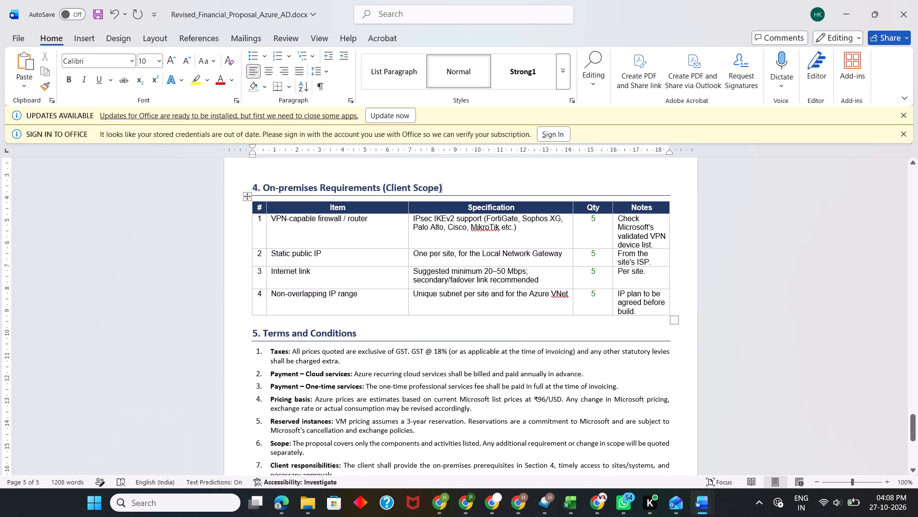
Examine the page layout from the Azure Recurring Bill of Materials table through the On-premises Requirements section.
scroll(341, 264, "up", 1)
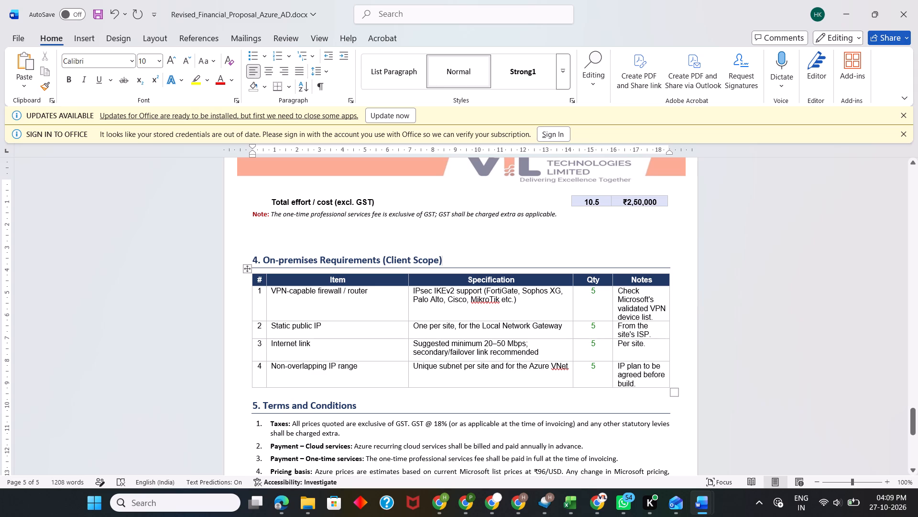
scroll(354, 289, "up", 2)
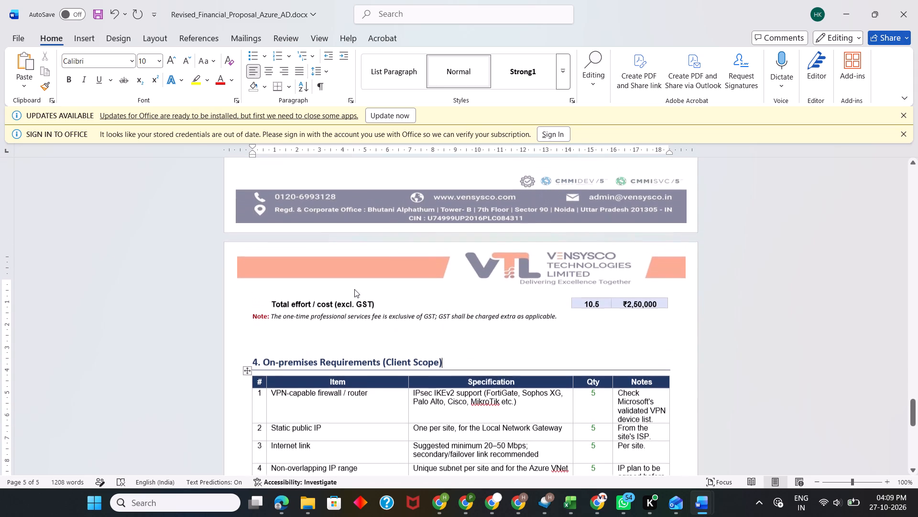
scroll(354, 289, "up", 2)
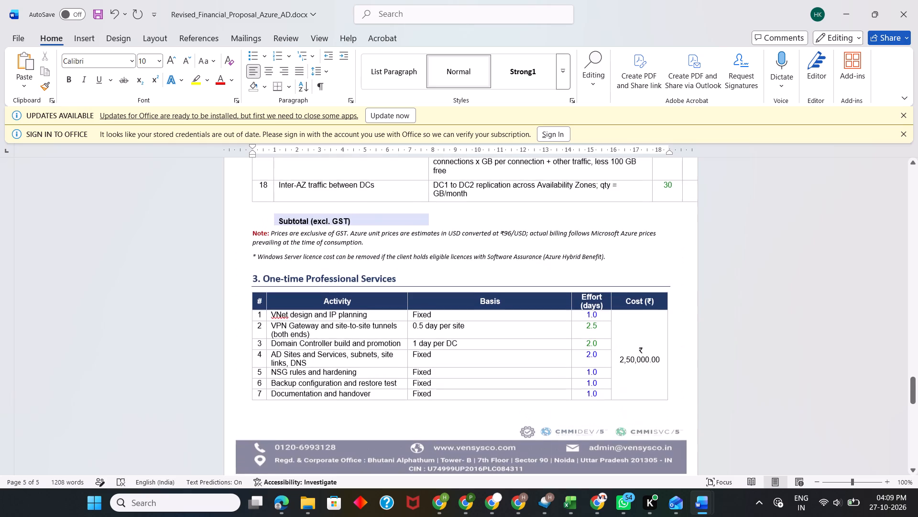
scroll(354, 289, "up", 6)
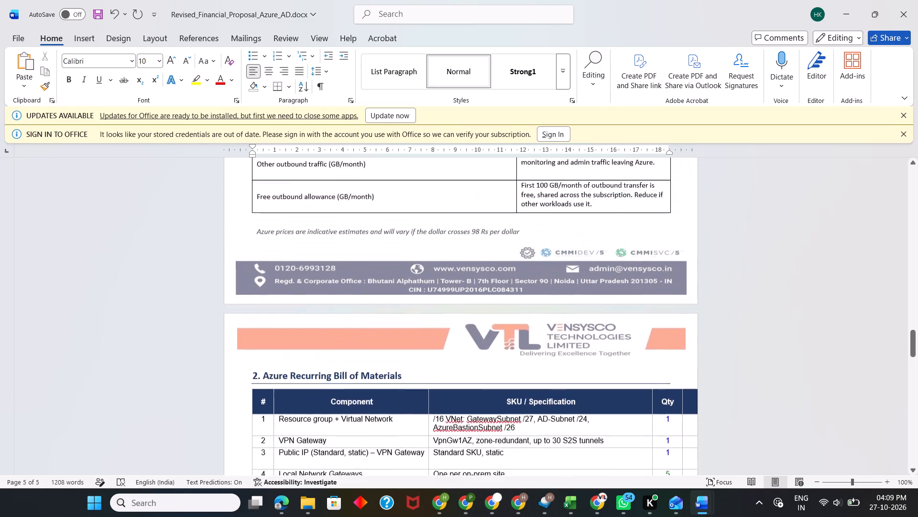
scroll(354, 289, "up", 1)
scroll(354, 289, "down", 3)
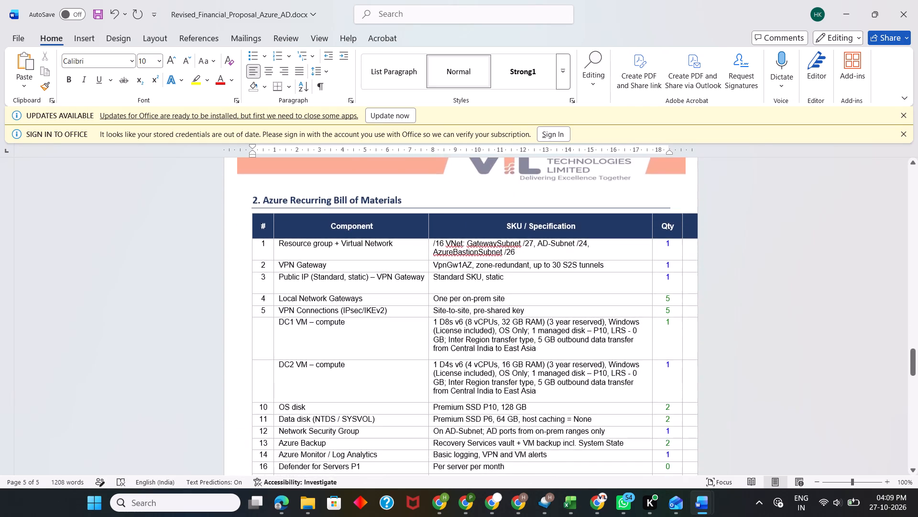
scroll(354, 289, "down", 8)
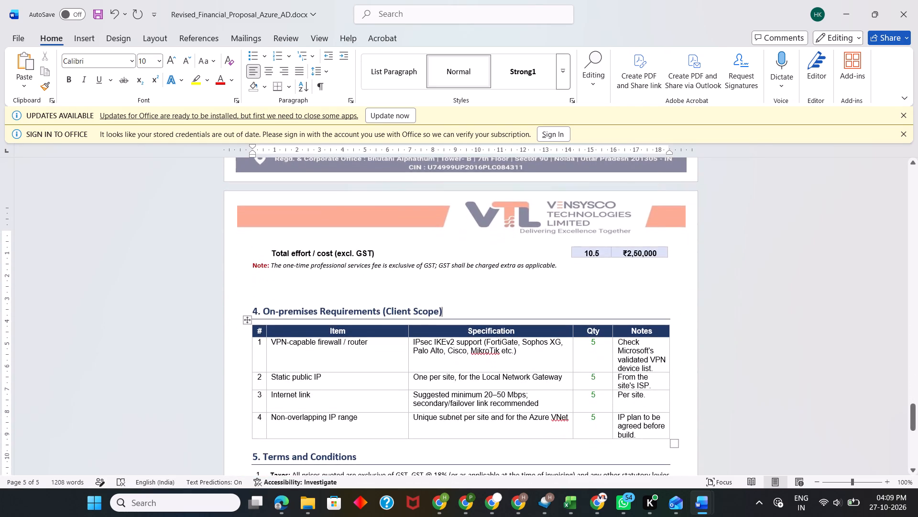
scroll(354, 289, "down", 1)
Undo the removal of the empty line beneath the "4. On-premises Requirements (Client Scope)" heading.
key("ctrl+z")
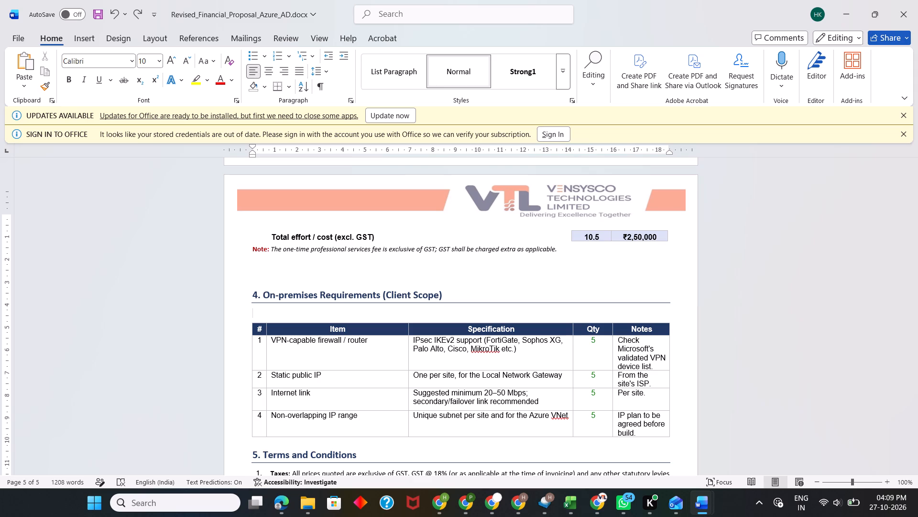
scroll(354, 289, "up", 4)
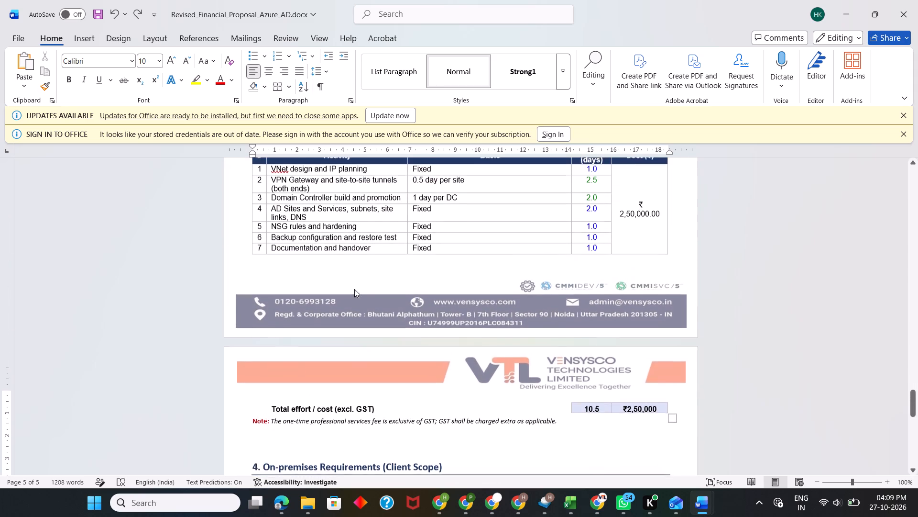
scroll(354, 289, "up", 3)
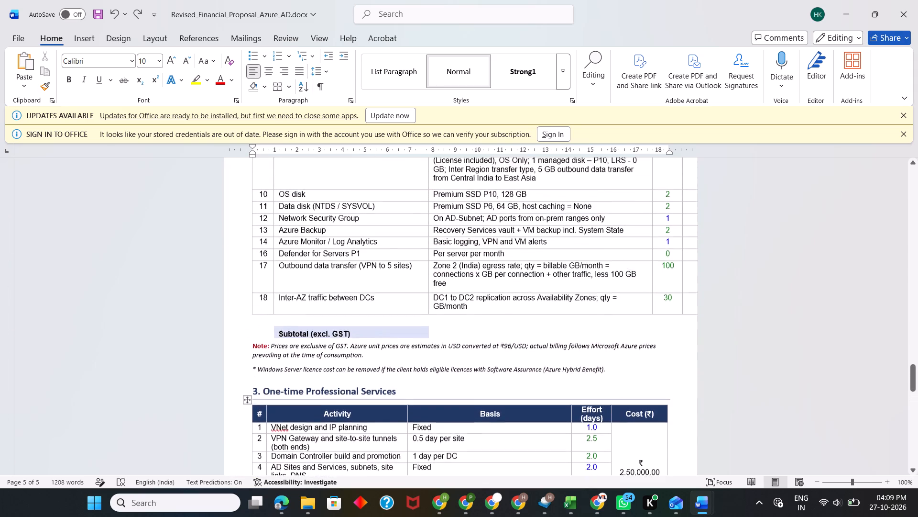
Examine how the Azure Recurring Bill of Materials table fits the page width in the proposal.
scroll(354, 289, "up", 2)
scroll(354, 289, "down", 1)
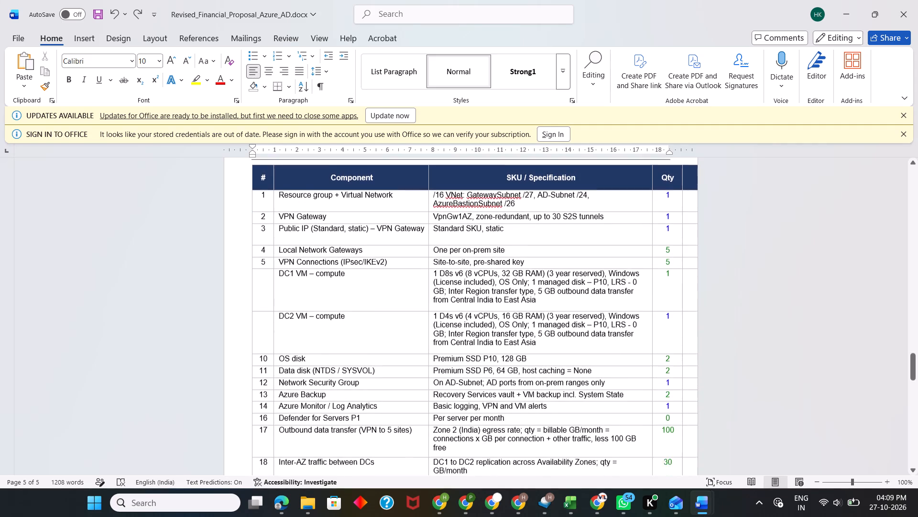
scroll(354, 289, "down", 1)
scroll(354, 289, "up", 1)
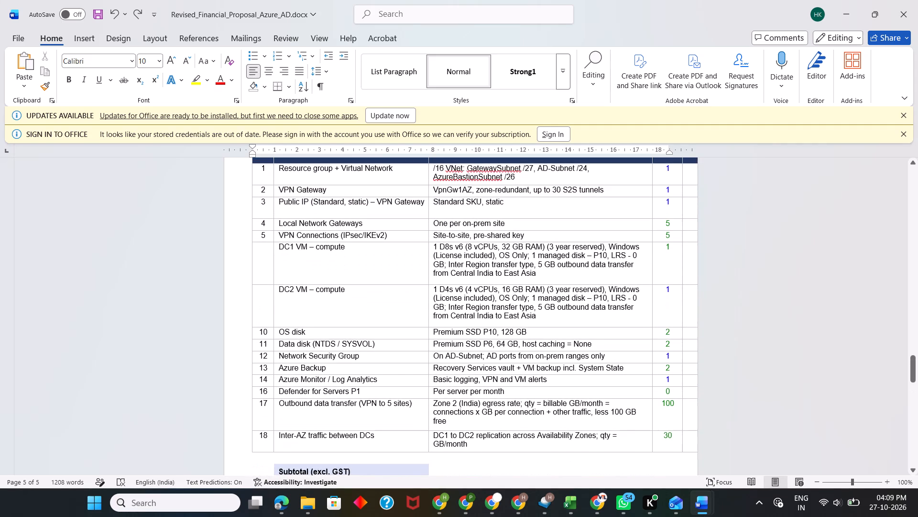
scroll(354, 289, "up", 2)
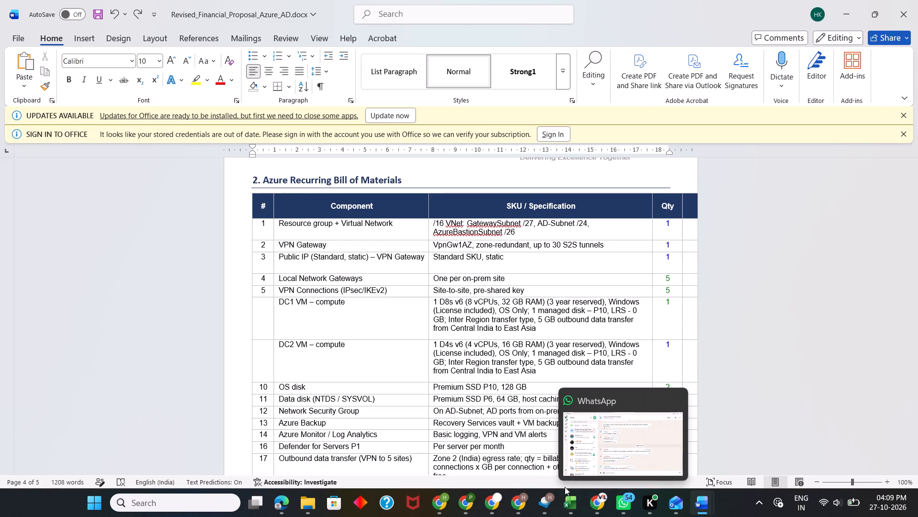
Switch to the Excel BOM workbook's Azure_BOM sheet and narrow the Unit price, Monthly, Annual and 3 Year Cost columns to fit their contents.
left_click(671, 455)
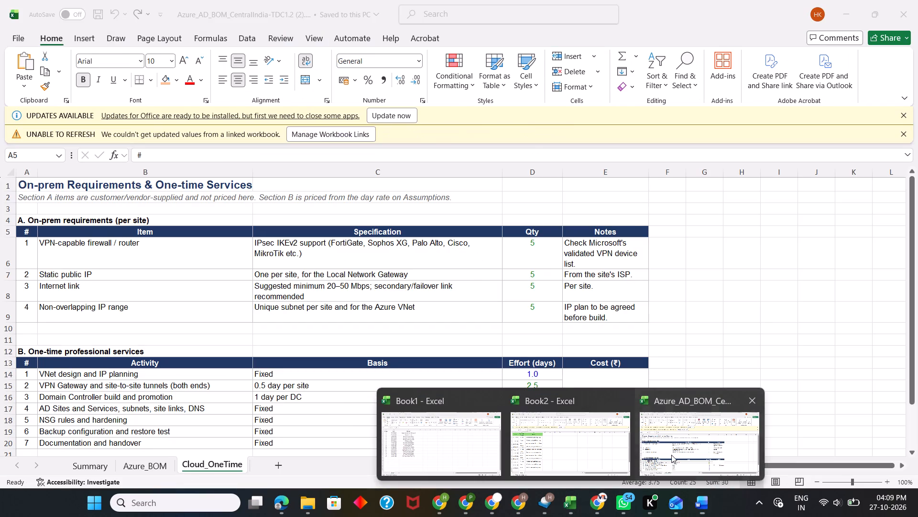
left_click(163, 462)
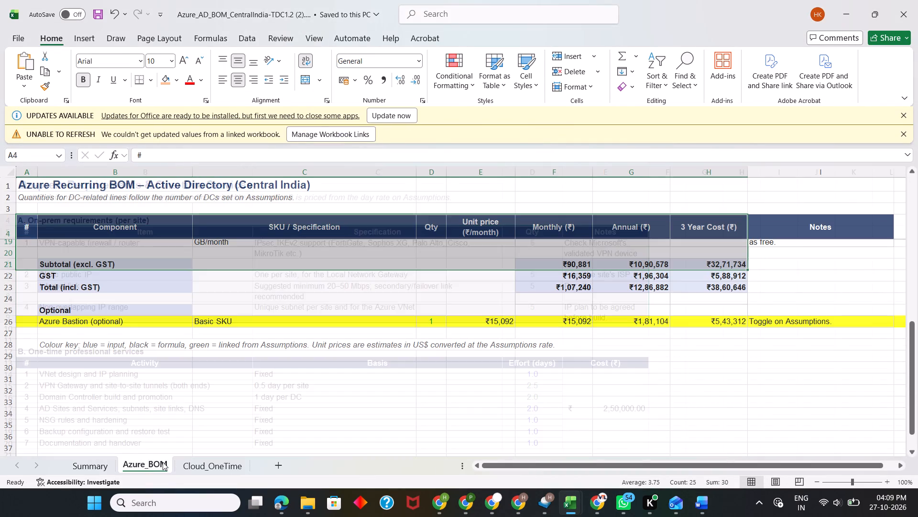
left_click(429, 348)
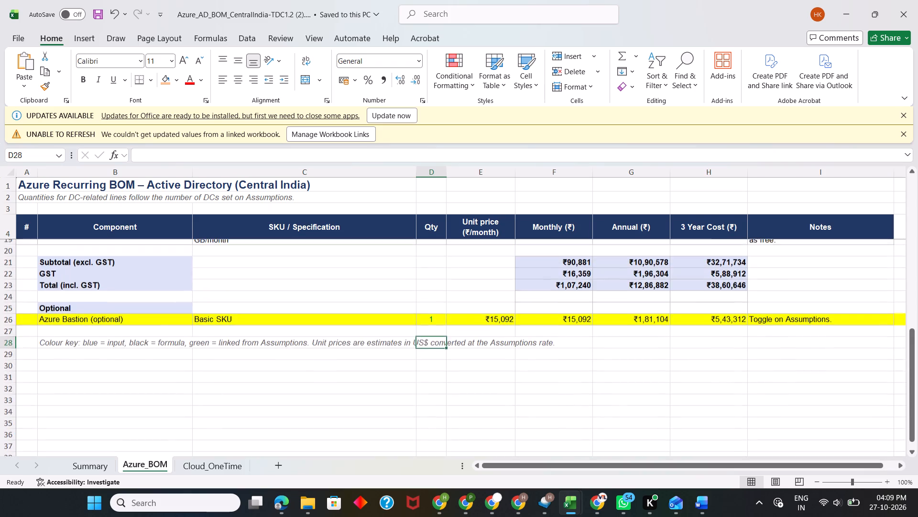
scroll(429, 348, "up", 4)
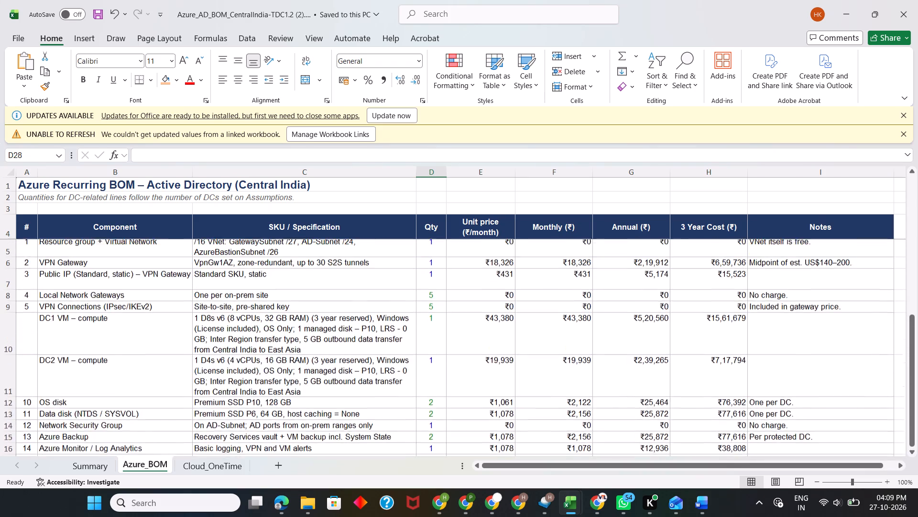
scroll(429, 348, "up", 1)
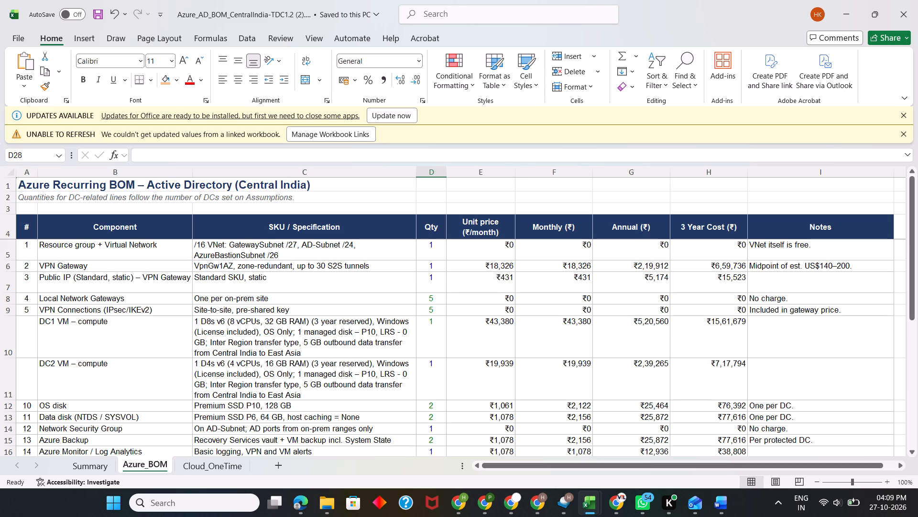
left_click_drag(514, 169, 500, 169)
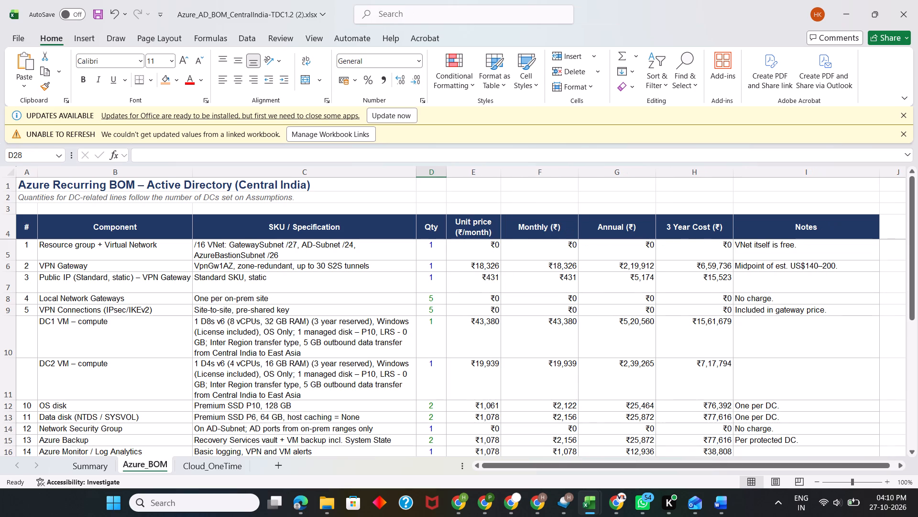
double_click(500, 169)
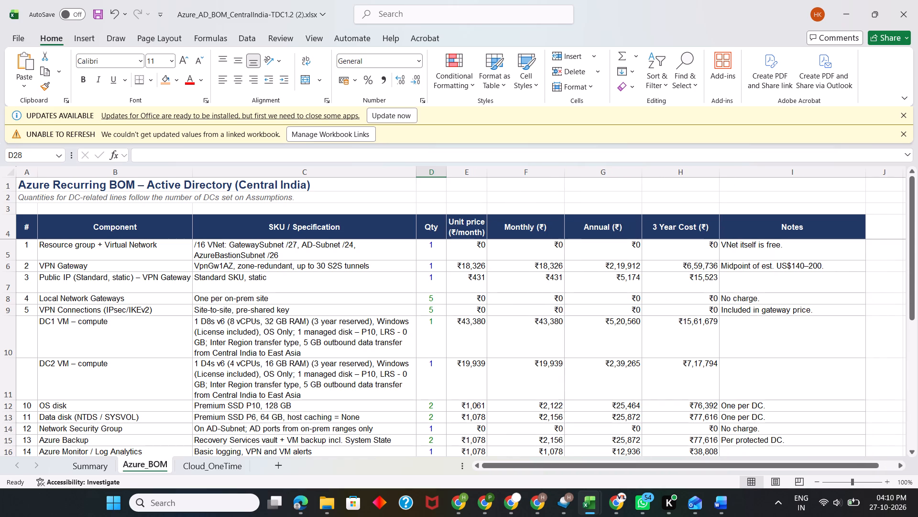
double_click(564, 171)
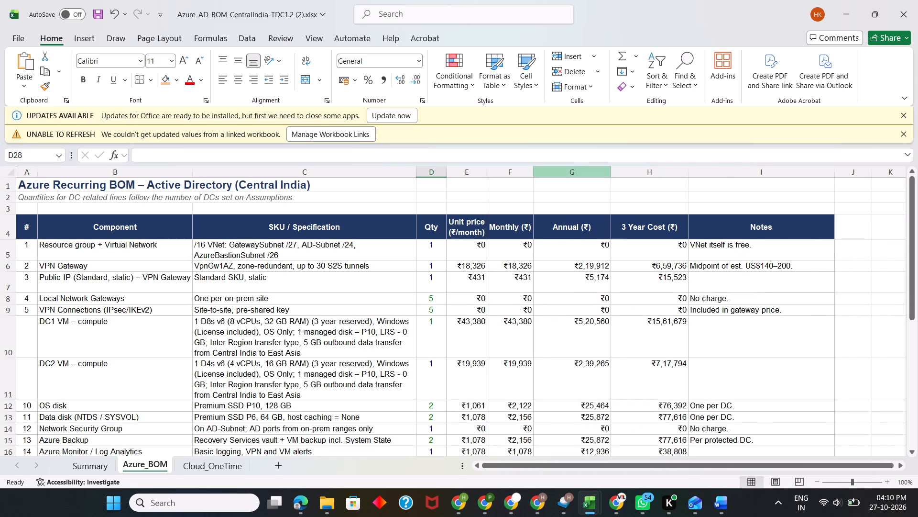
double_click(612, 170)
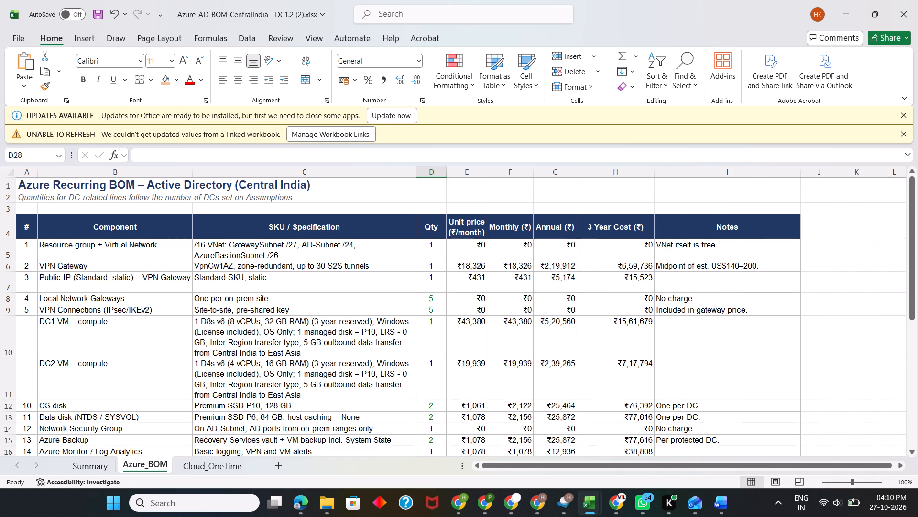
double_click(654, 169)
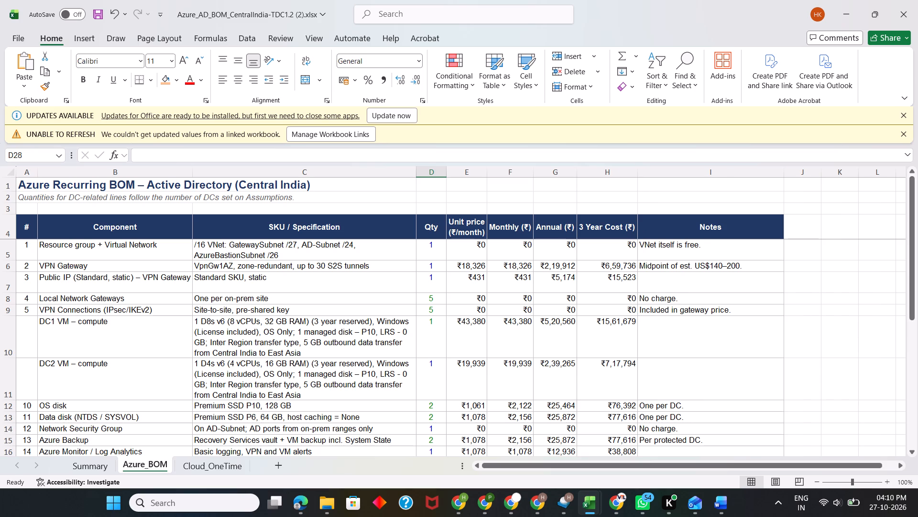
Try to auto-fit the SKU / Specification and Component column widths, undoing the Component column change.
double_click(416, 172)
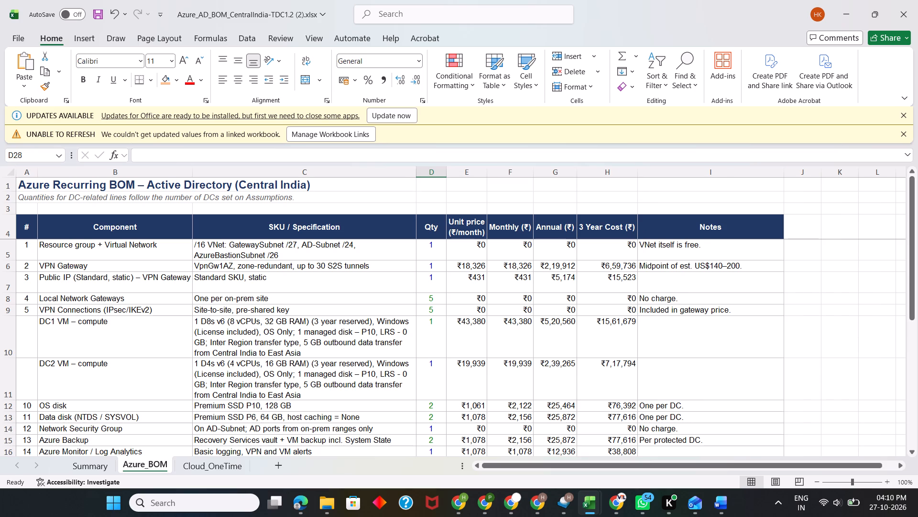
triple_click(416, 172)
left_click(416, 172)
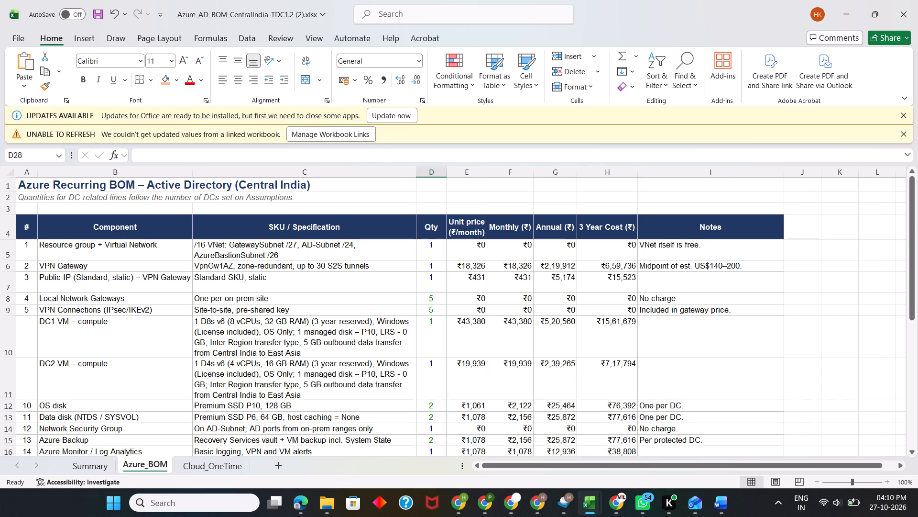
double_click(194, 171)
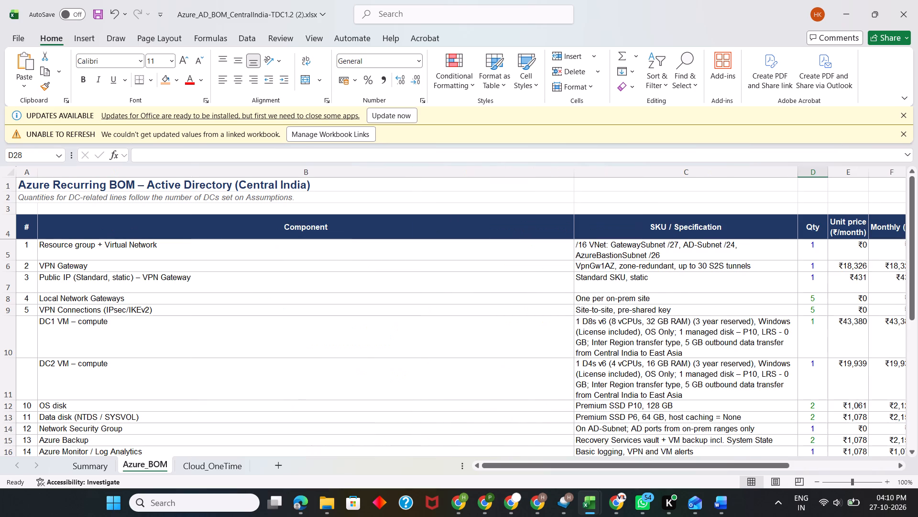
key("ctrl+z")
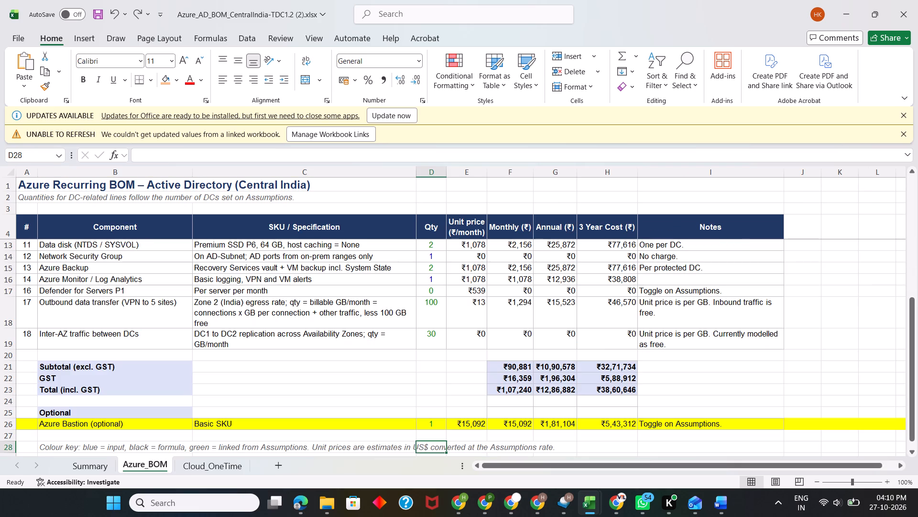
Narrow the Component column to just fit the "Azure Monitor / Log Analytics" entry, letting longer names wrap.
left_click_drag(193, 173, 190, 173)
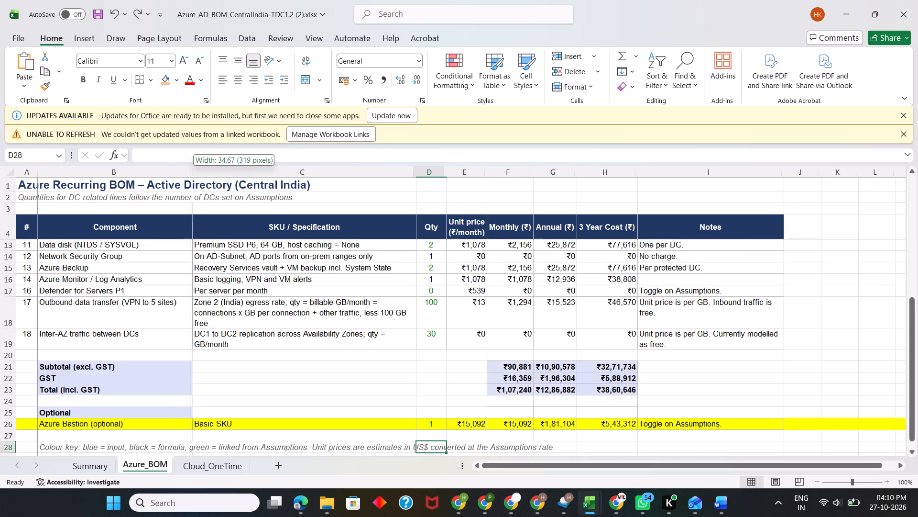
left_click_drag(190, 173, 171, 173)
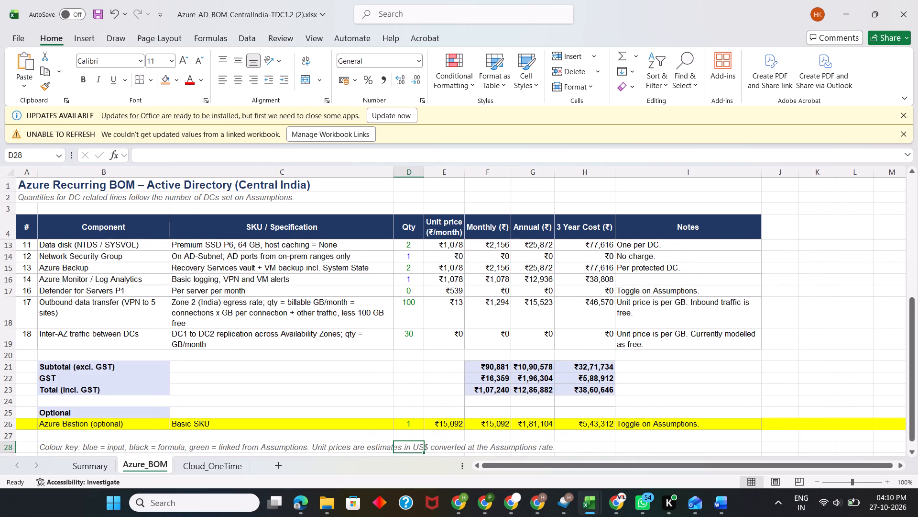
left_click_drag(171, 173, 148, 173)
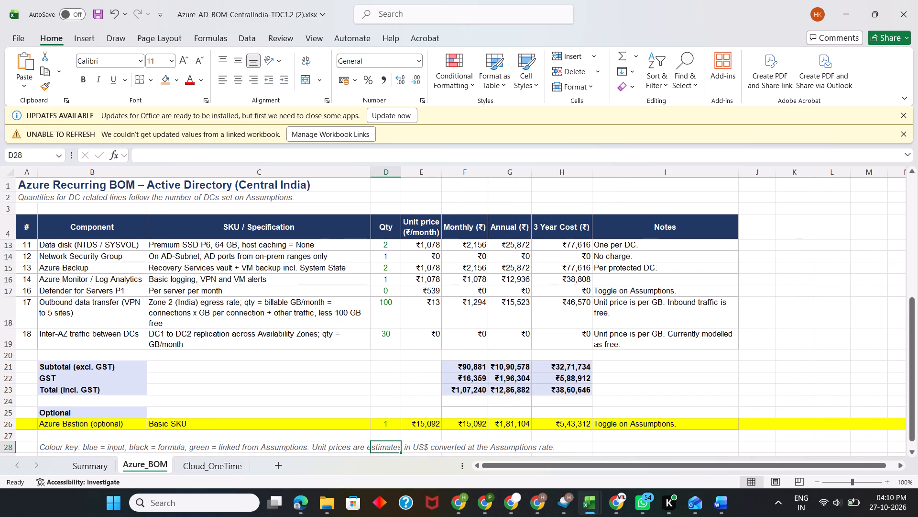
Copy the Azure_BOM table from the header row through the Subtotal (excl. GST) row, covering # to 3 Year Cost without Notes.
scroll(136, 282, "up", 1)
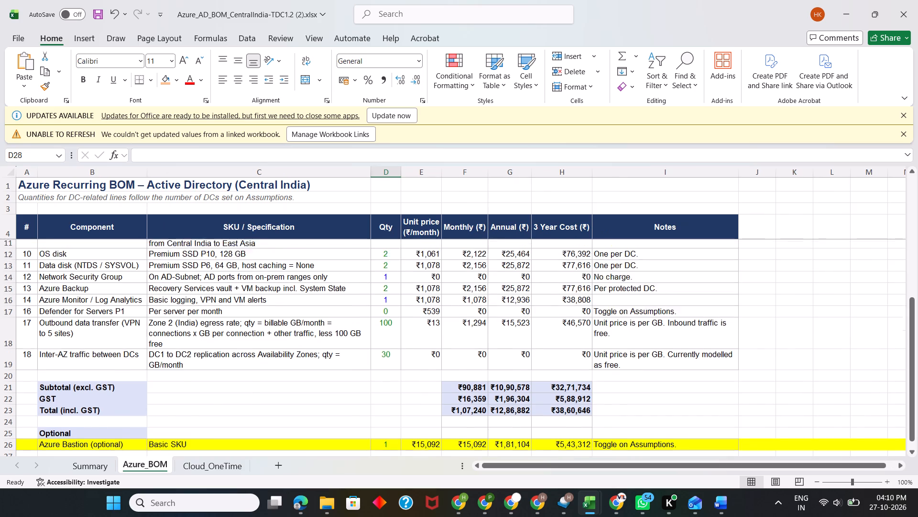
scroll(136, 282, "up", 4)
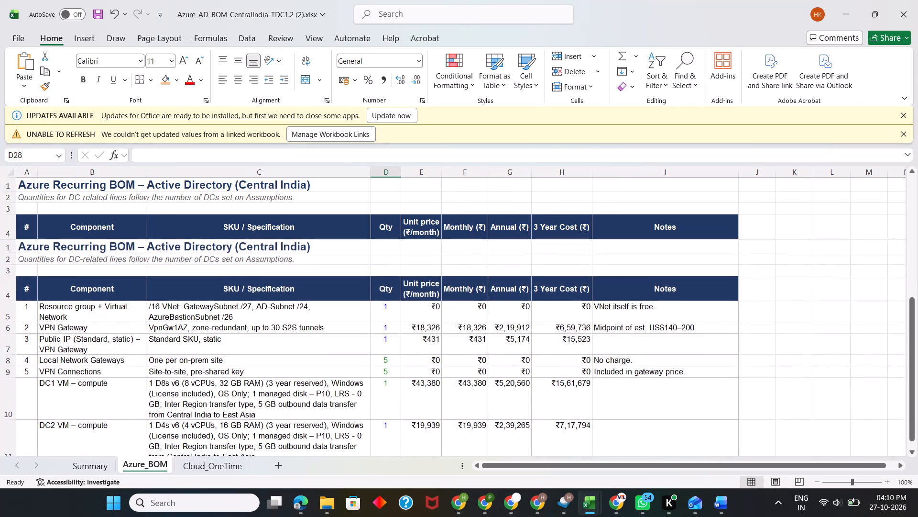
scroll(116, 308, "right", 1)
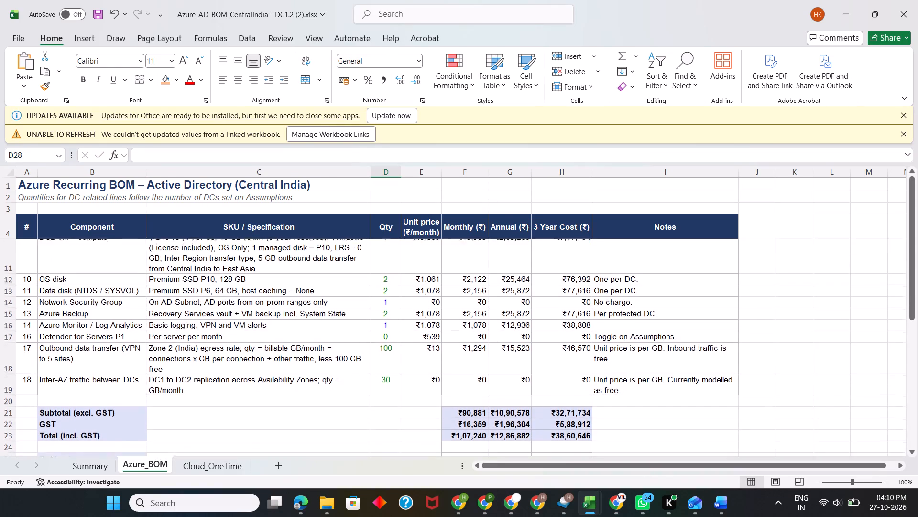
scroll(116, 308, "right", 1)
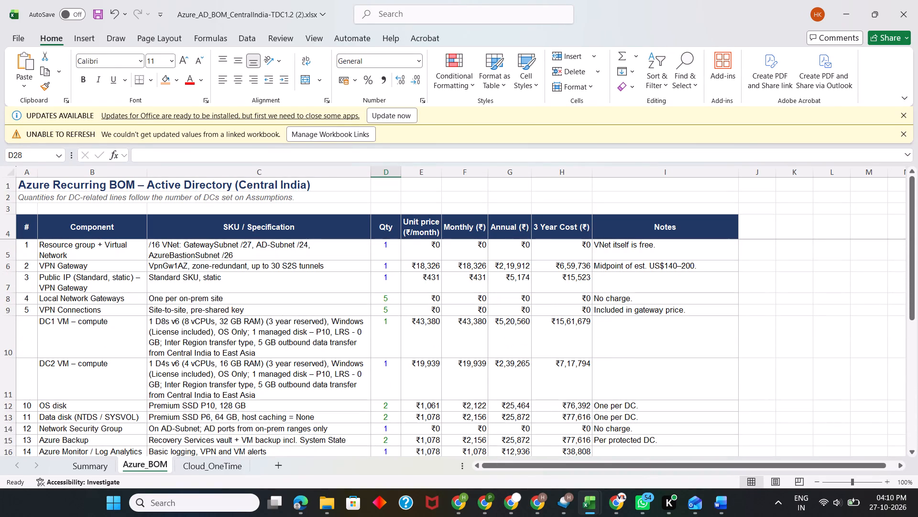
left_click(25, 235)
key("shift+Right")
key("shift+Right")
key("shift+Right")
key("shift+Right")
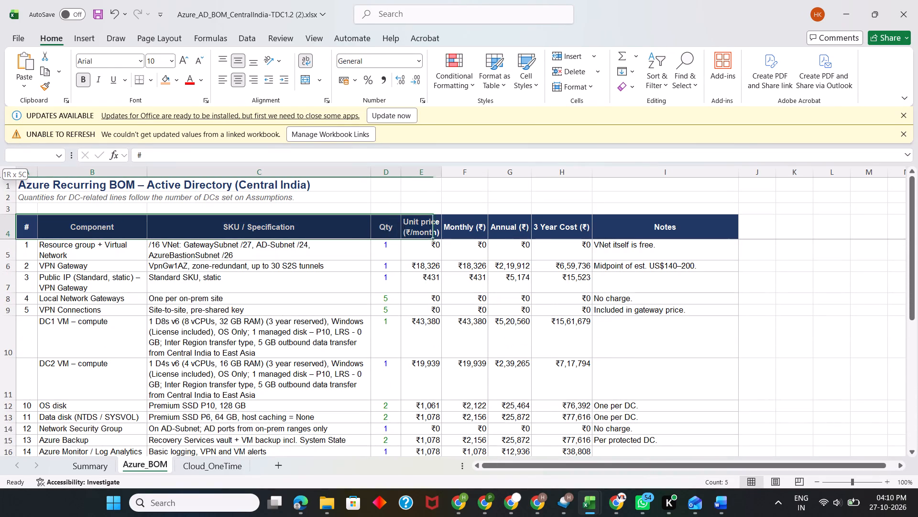
key("shift+Right")
key("shift+Right")
key("shift+Right")
key("shift+Down")
key("shift+Down")
key("shift+Down")
key("shift+Down")
key("shift+Down")
key("shift+Down")
key("shift+Down")
key("shift+Down")
key("shift+Down")
key("shift+Down")
key("shift+Down")
key("shift+Down")
key("shift+Down")
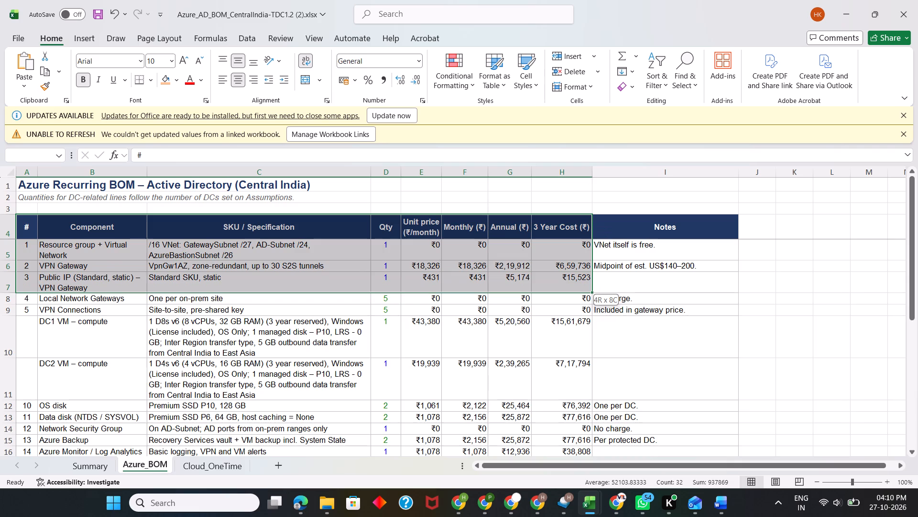
key("shift+Down")
key("shift+Down")
key("shift+Down")
key("shift+Down")
key("shift+Down")
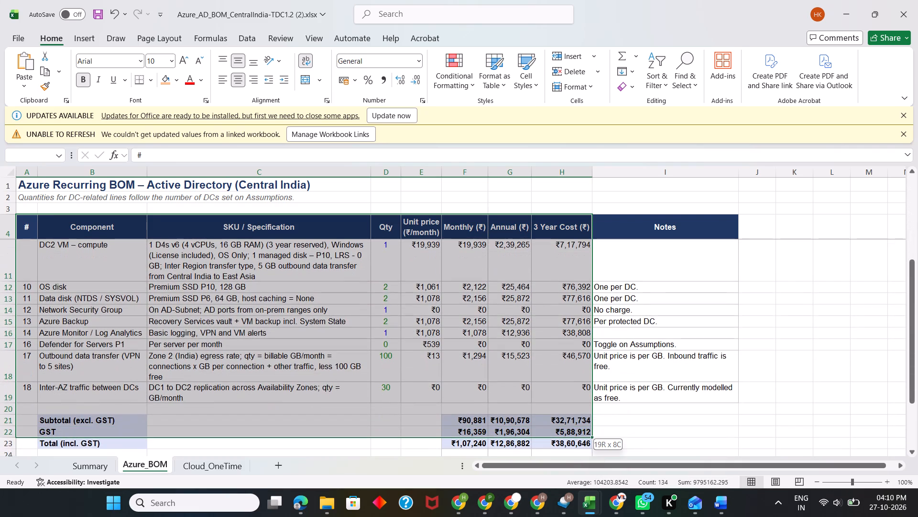
key("shift+Up")
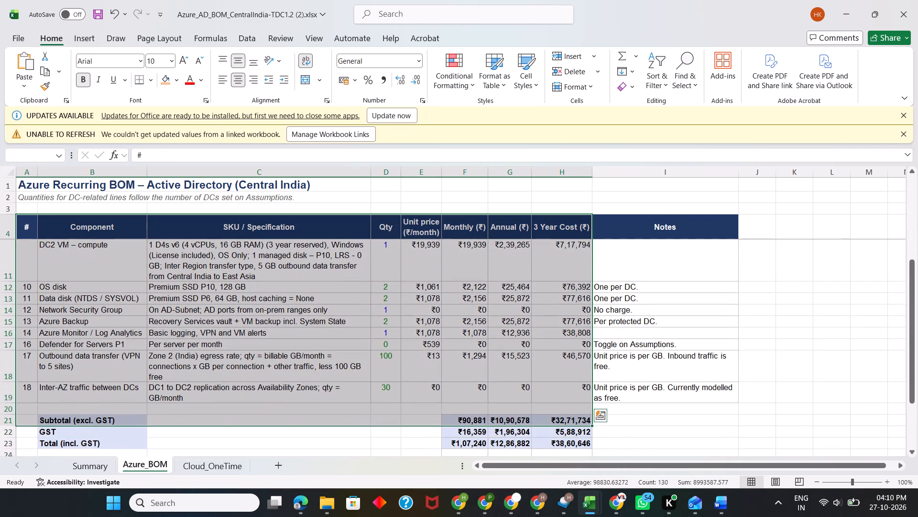
key("ctrl+c")
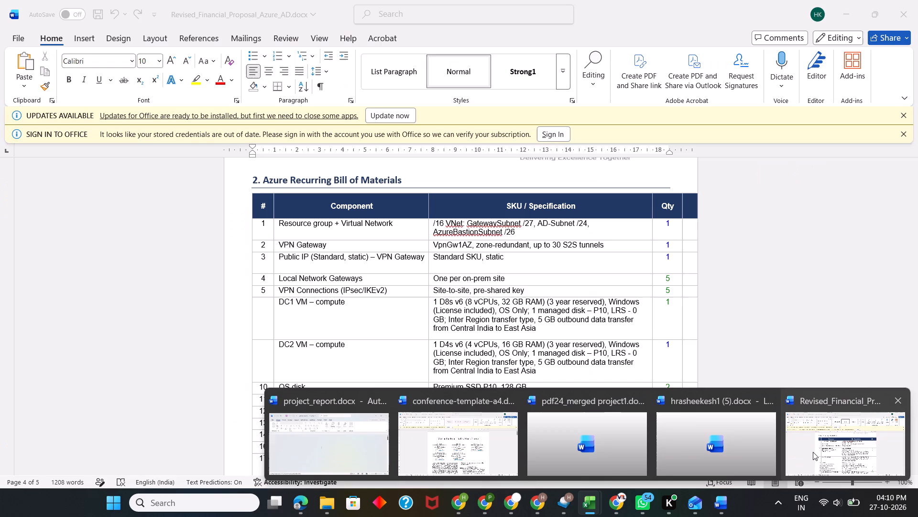
Switch to the Word proposal and delete the existing table under "2. Azure Recurring Bill of Materials".
left_click(813, 452)
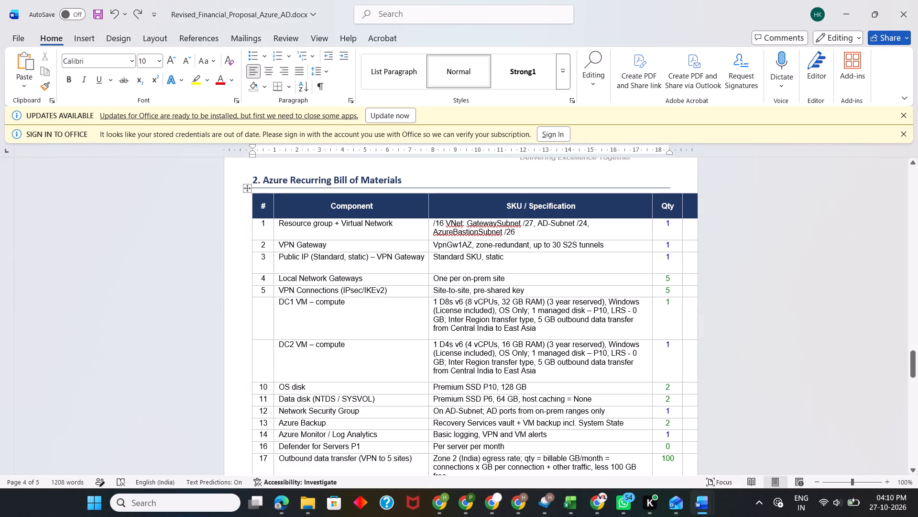
left_click(247, 187)
key("BackSpace")
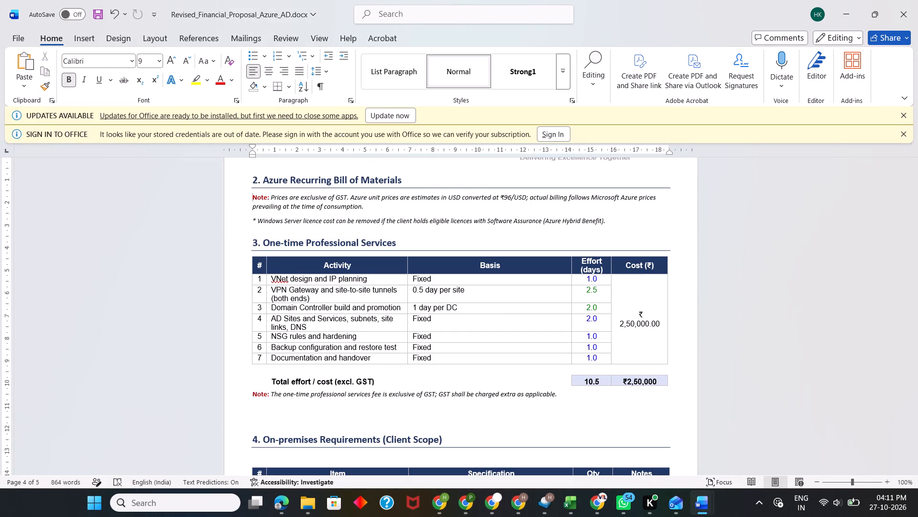
Paste the copied Excel table between the "2. Azure Recurring Bill of Materials" heading and its pricing note.
key("Up")
key("Down")
key("ctrl+v")
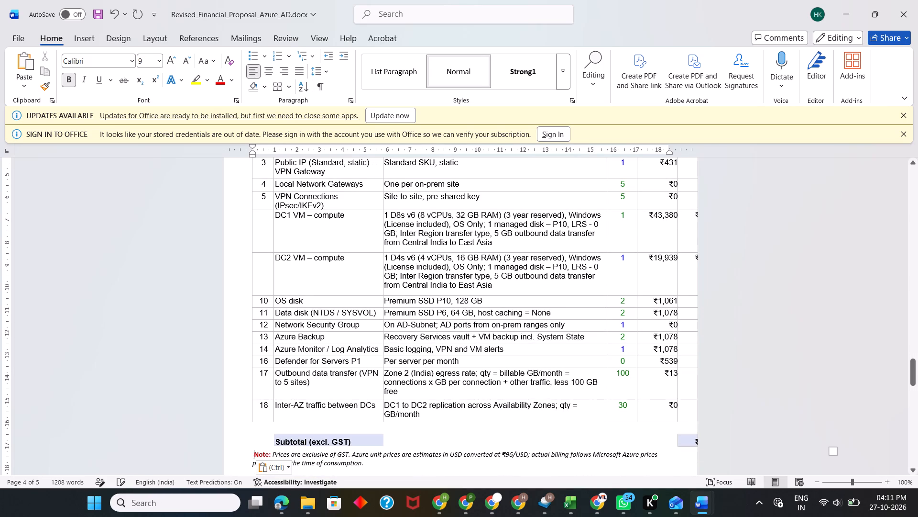
Shrink the pasted Azure Recurring Bill of Materials table so all columns through 3 Year Cost fit on the page.
scroll(460, 355, "left", 1)
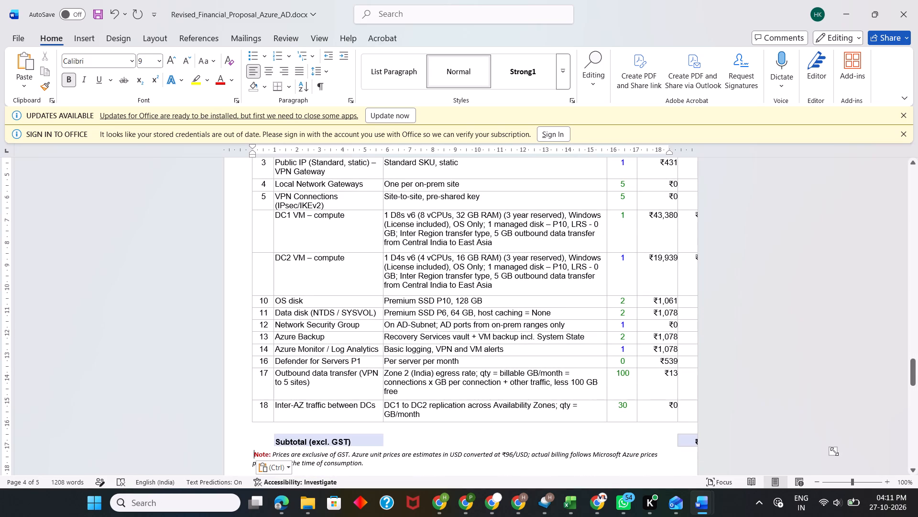
left_click(831, 451)
left_click_drag(831, 451, 804, 452)
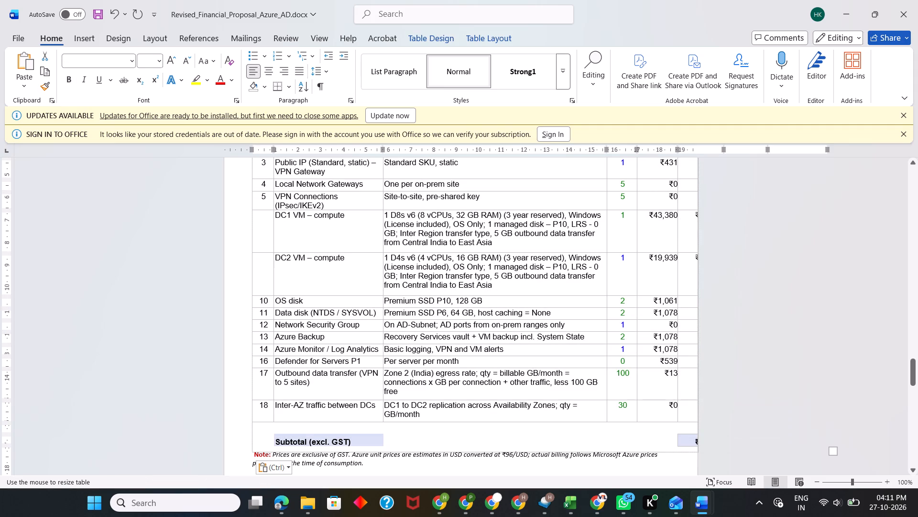
left_click_drag(804, 452, 684, 444)
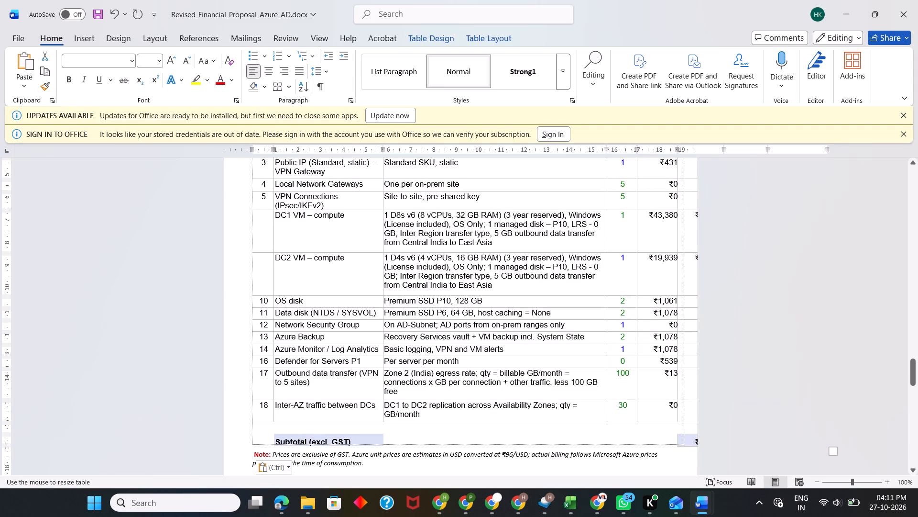
left_click_drag(684, 444, 676, 443)
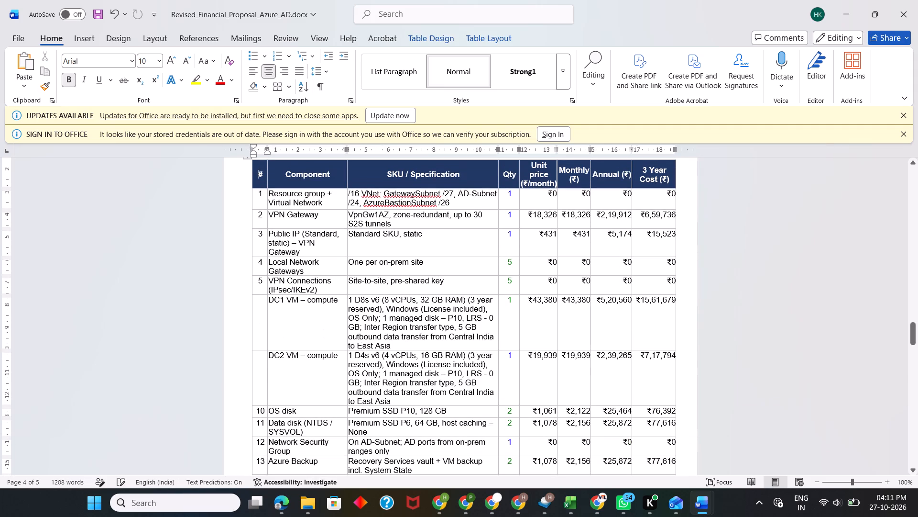
Fine-tune the Bill of Materials table's overall width so its outer edge roughly lines up with the rule under the section heading.
scroll(663, 386, "up", 4)
scroll(663, 386, "down", 1)
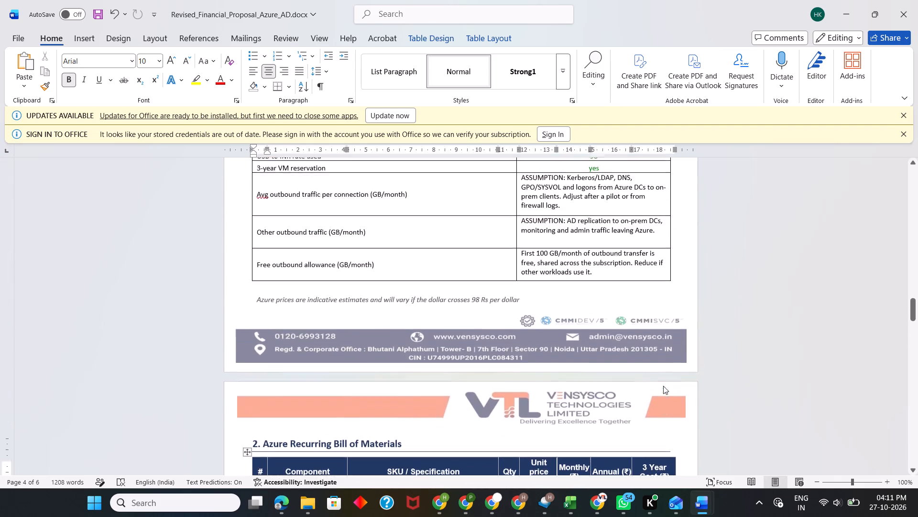
scroll(663, 386, "down", 1)
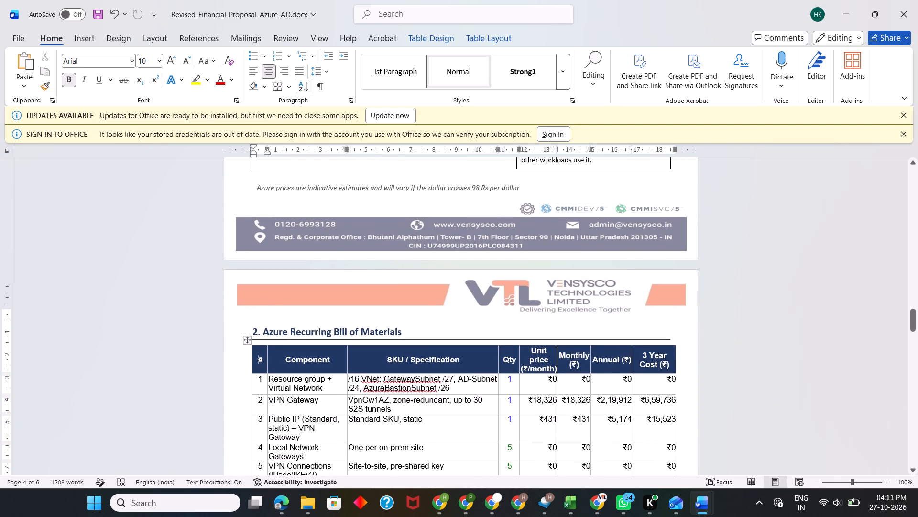
scroll(663, 386, "down", 1)
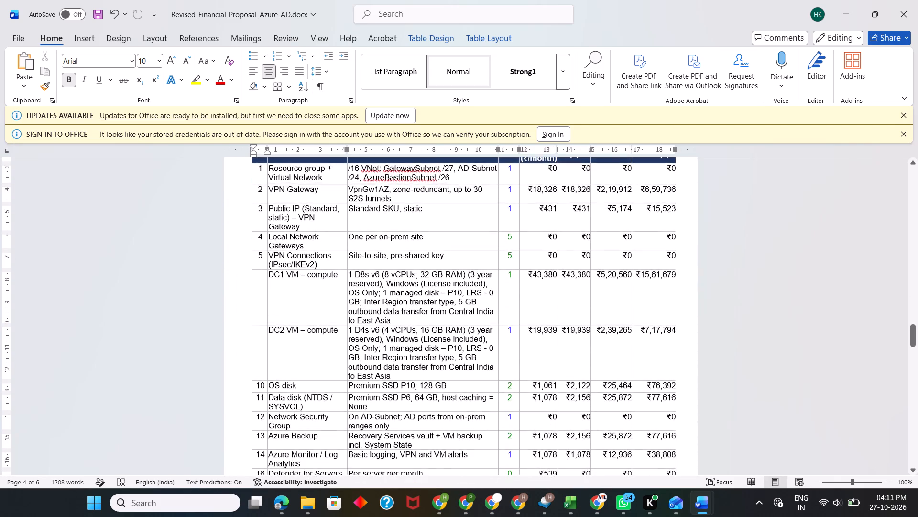
scroll(663, 386, "down", 2)
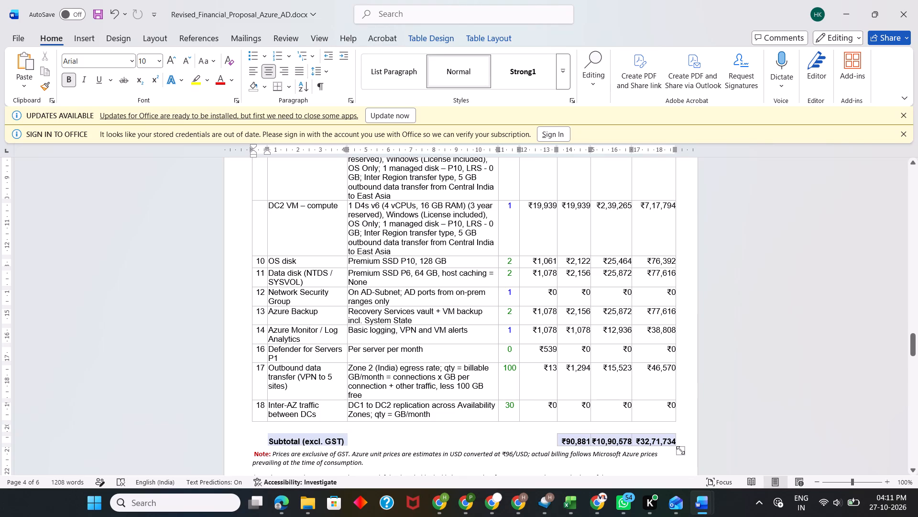
left_click_drag(680, 450, 677, 448)
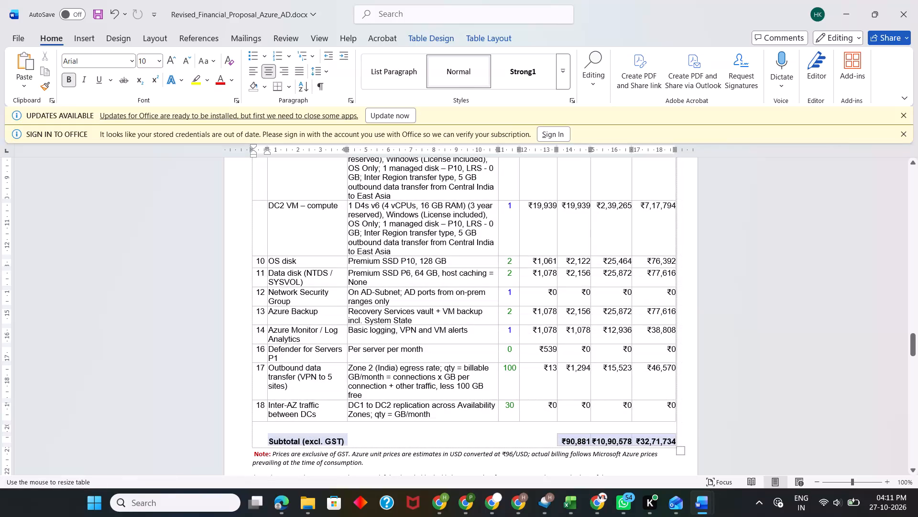
left_click_drag(677, 448, 671, 448)
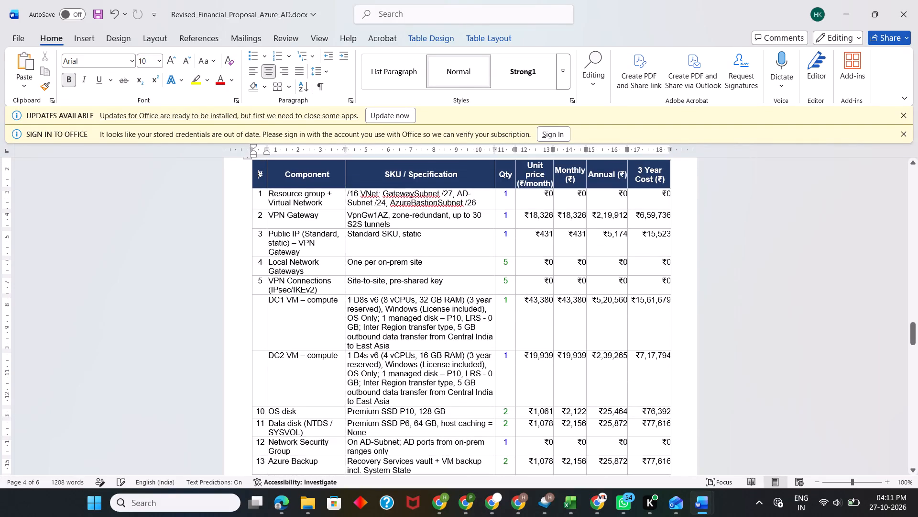
scroll(671, 448, "right", 1)
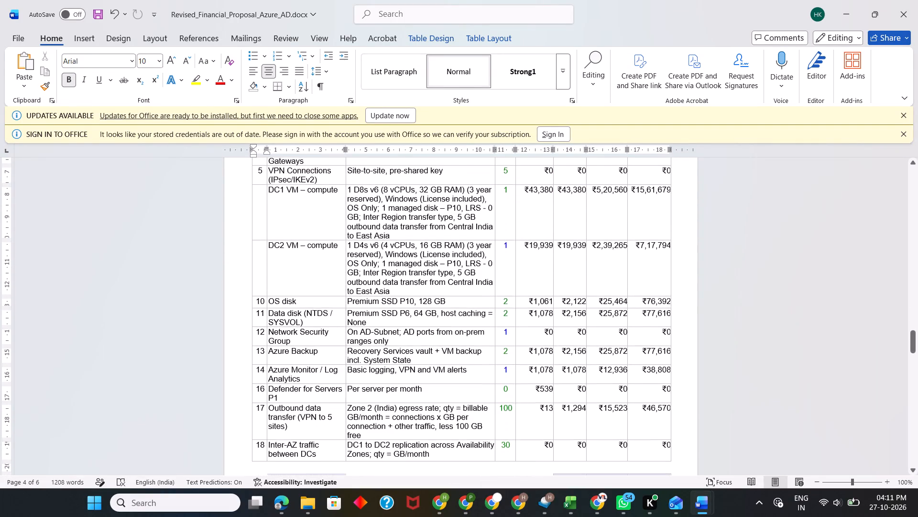
scroll(671, 448, "down", 1)
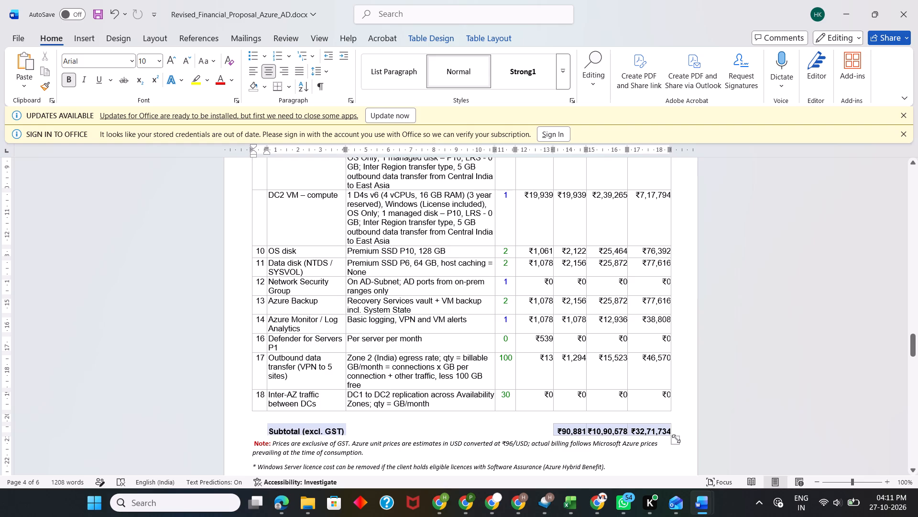
left_click(676, 438)
left_click(676, 438)
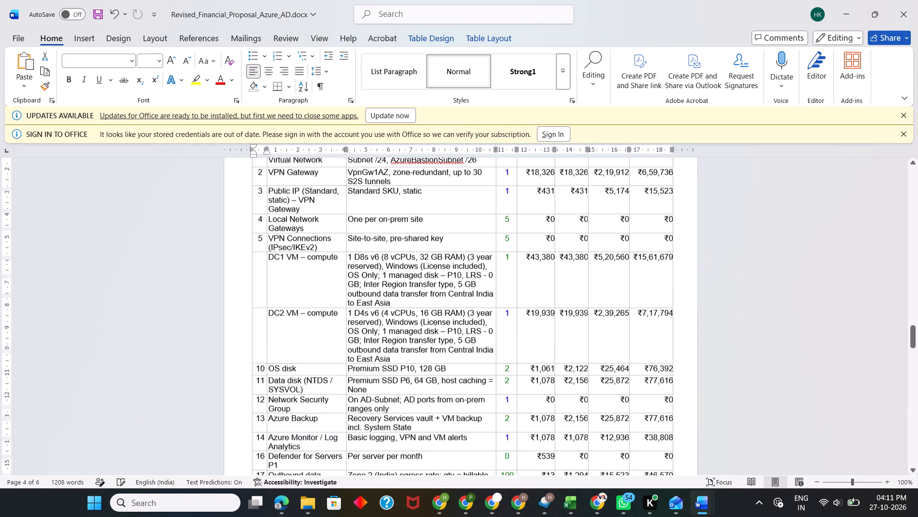
Set the whole Azure Recurring Bill of Materials table to Calibri (Body) at size 9.5.
scroll(569, 382, "up", 1)
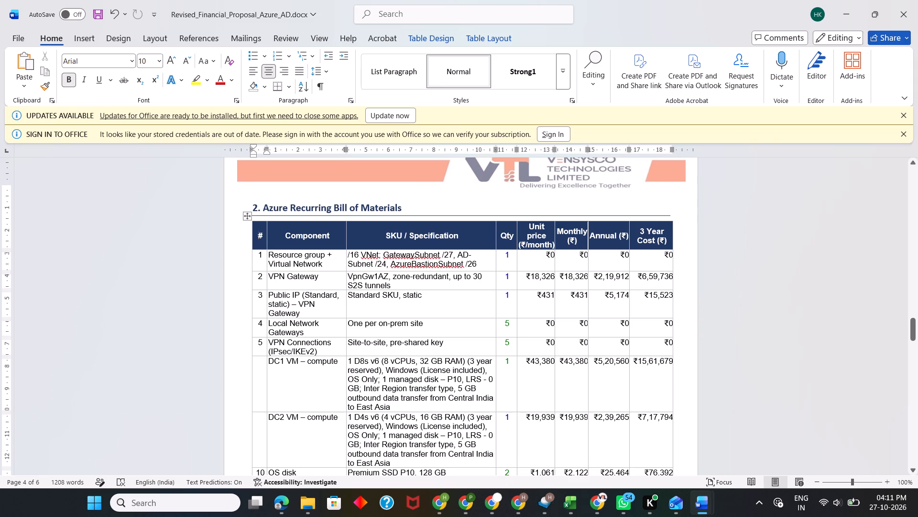
left_click(248, 217)
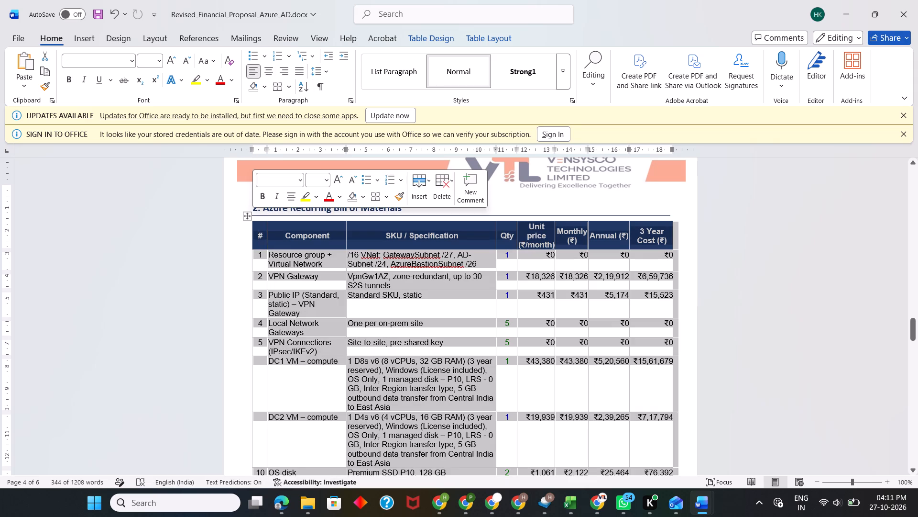
left_click(299, 178)
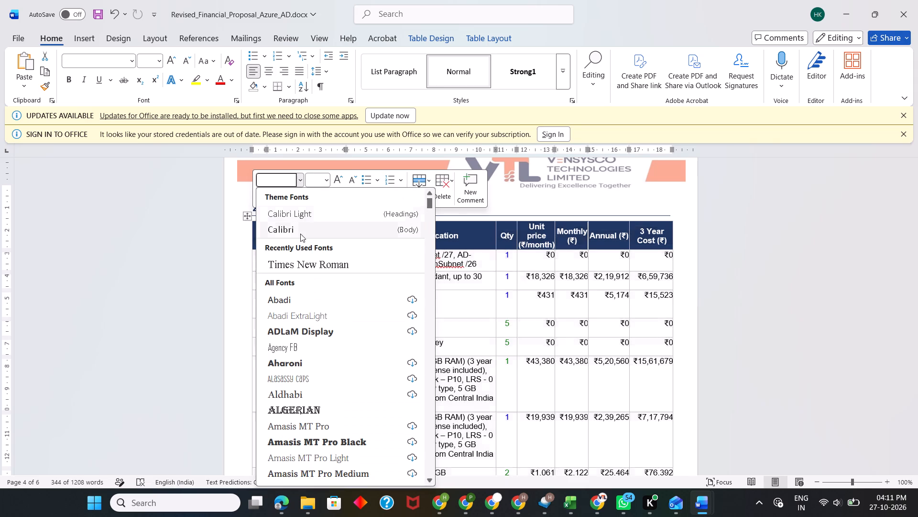
left_click(303, 230)
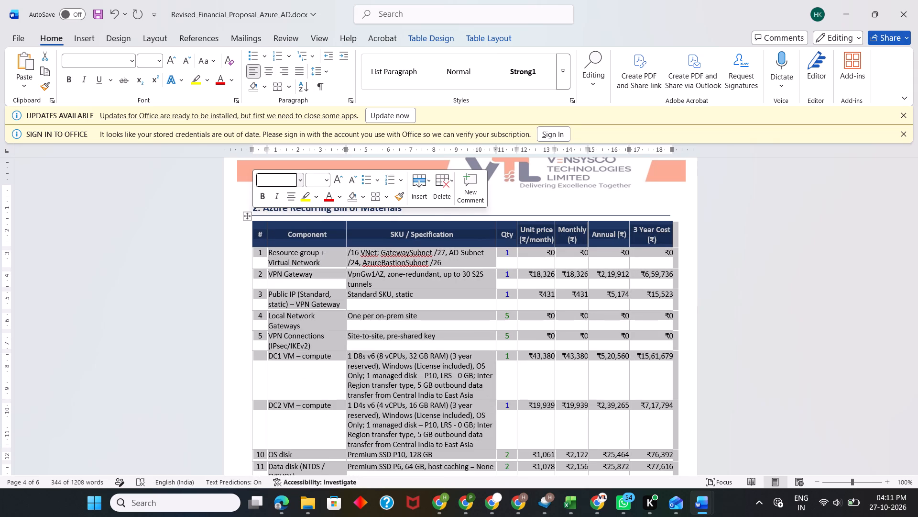
left_click(320, 177)
type("9.5")
key("Return")
left_click(525, 331)
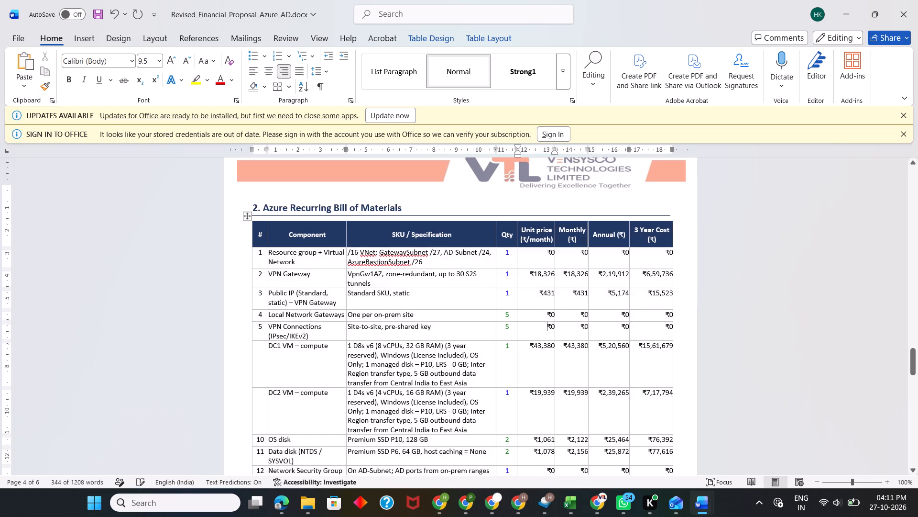
Review the proposal's layout from the resized Bill of Materials table and its notes back through the cover details and Commercial Summary.
scroll(525, 331, "down", 2)
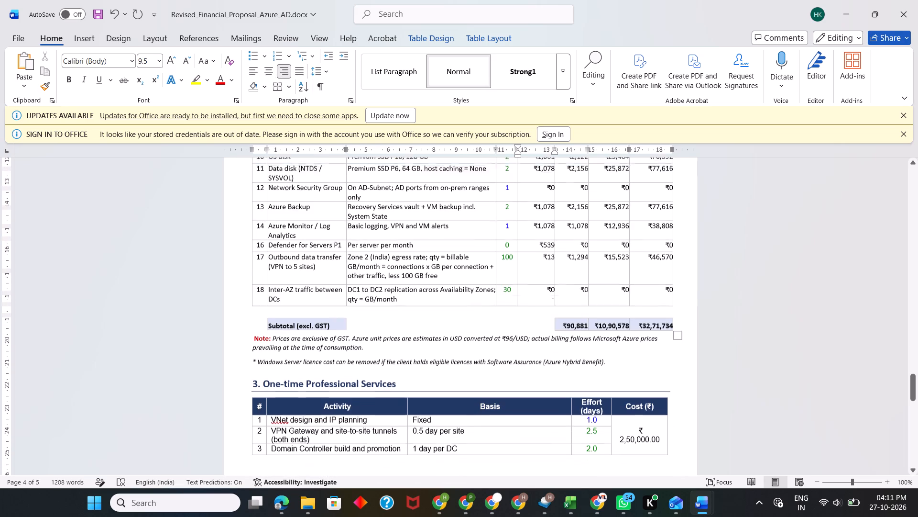
scroll(525, 331, "down", 1)
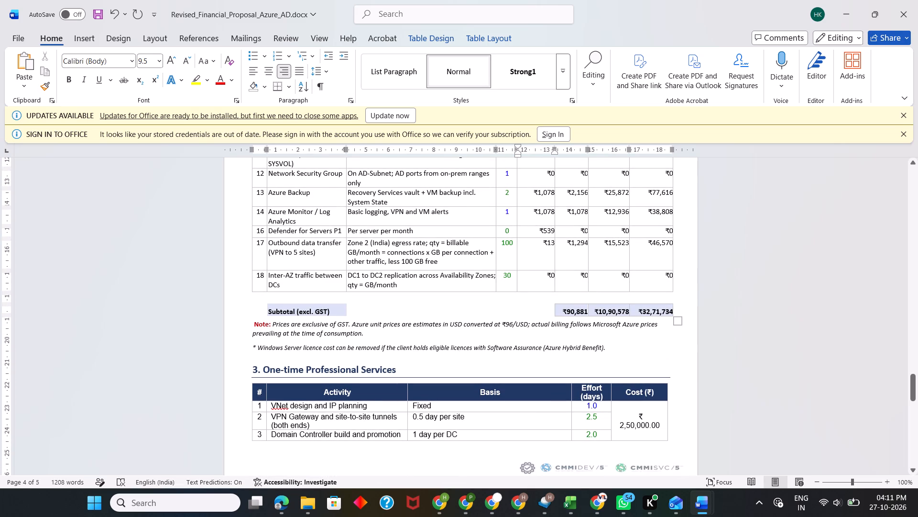
scroll(252, 325, "up", 9)
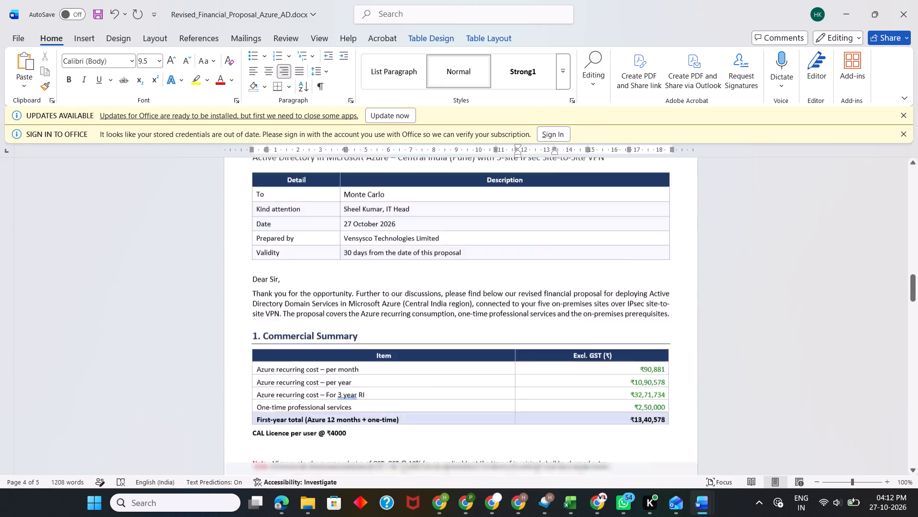
scroll(252, 325, "up", 2)
scroll(252, 325, "down", 8)
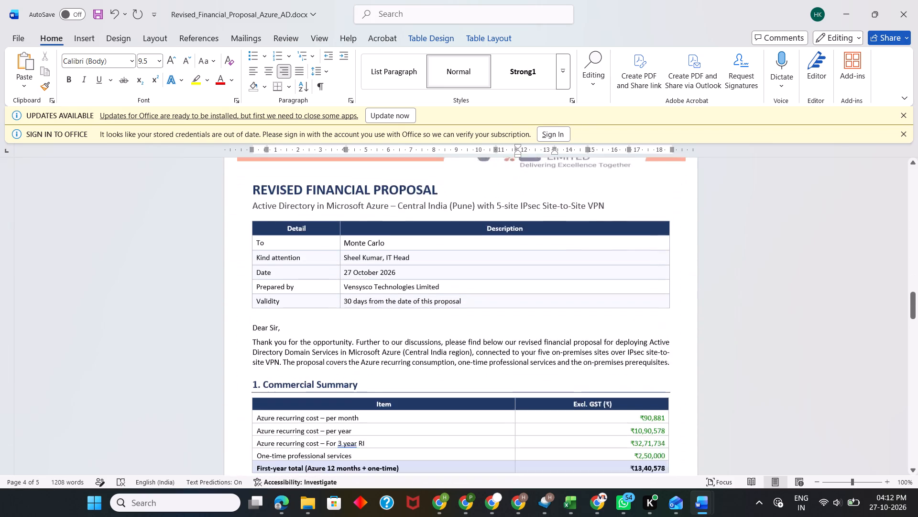
scroll(252, 325, "down", 4)
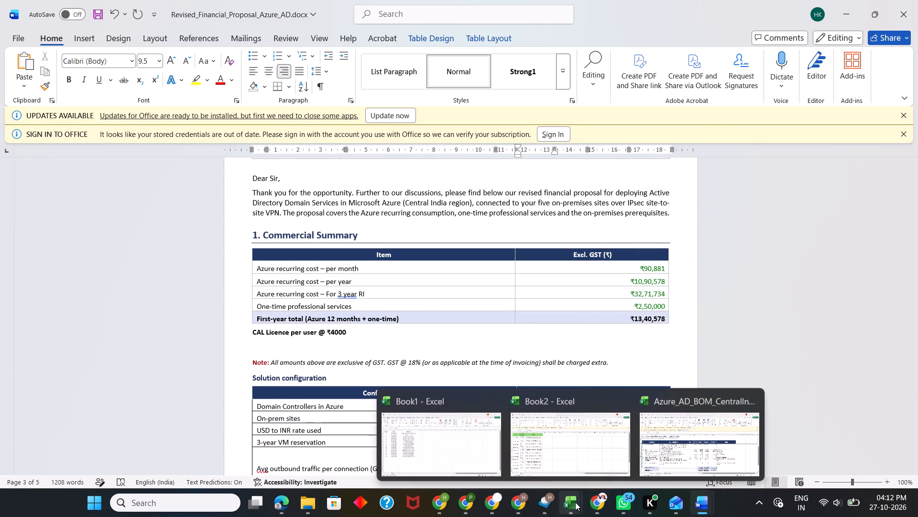
Compare the Excel workbook's Summary sheet costs and configuration with the Word proposal's Commercial Summary and Solution configuration tables.
left_click(685, 422)
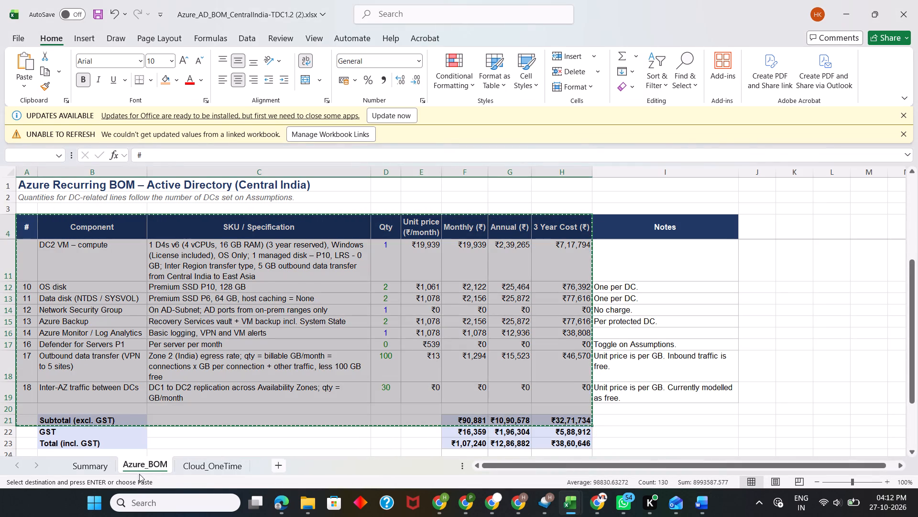
left_click(73, 465)
left_click(107, 363)
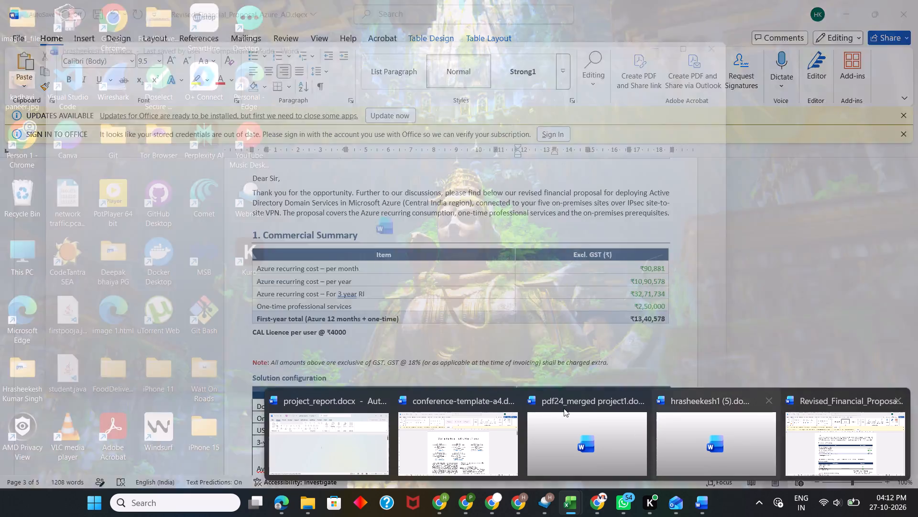
scroll(424, 355, "up", 6)
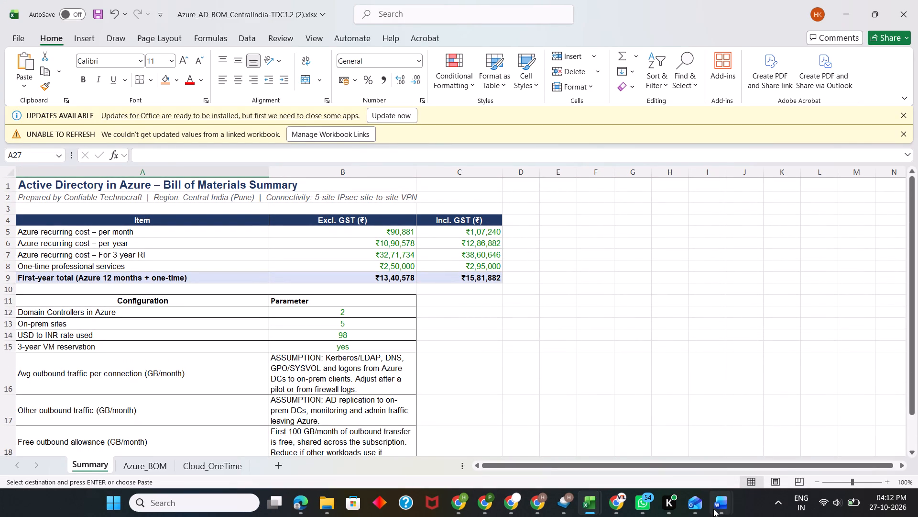
left_click(829, 435)
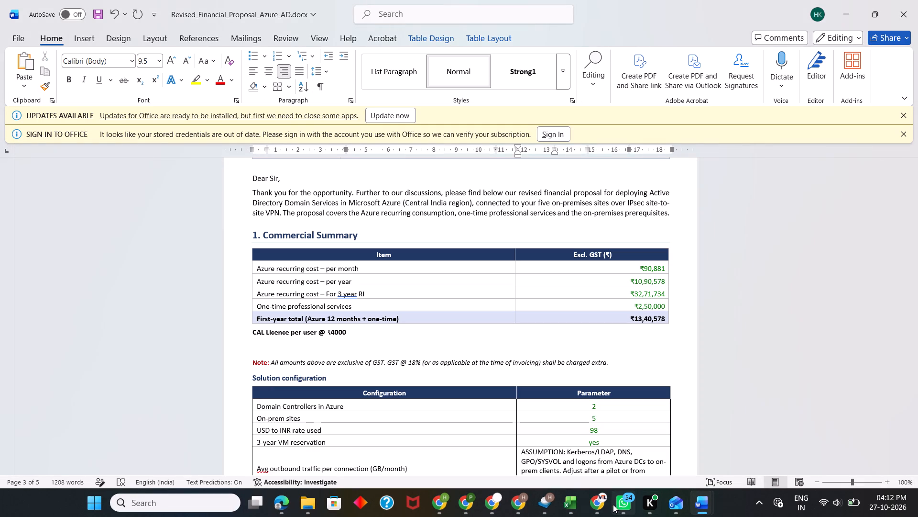
left_click(690, 431)
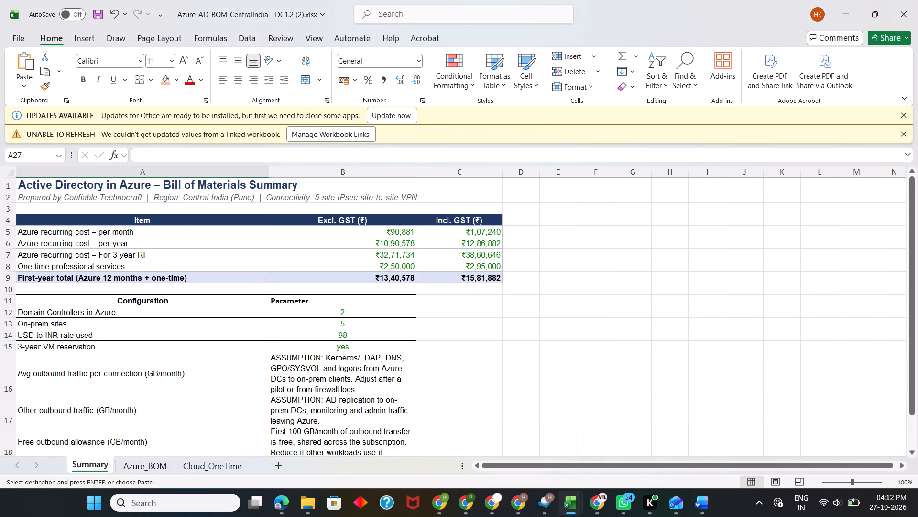
scroll(365, 395, "right", 2)
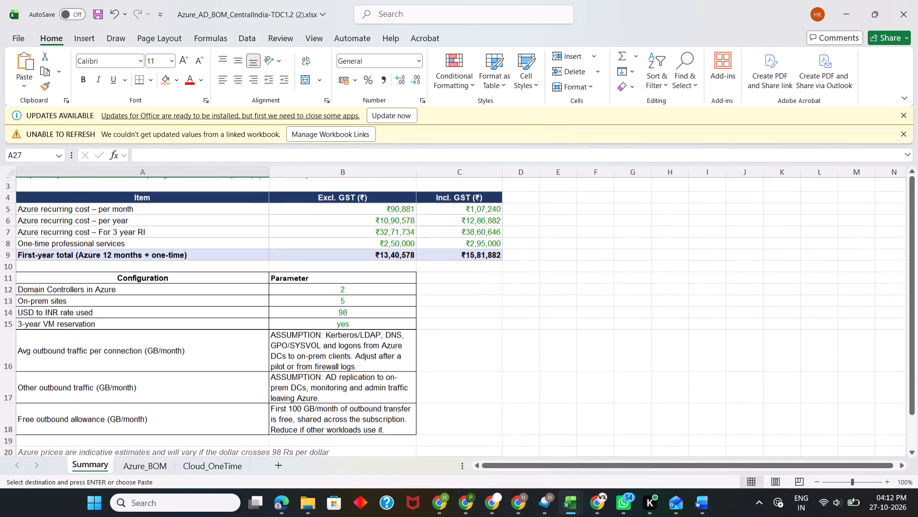
scroll(365, 395, "right", 1)
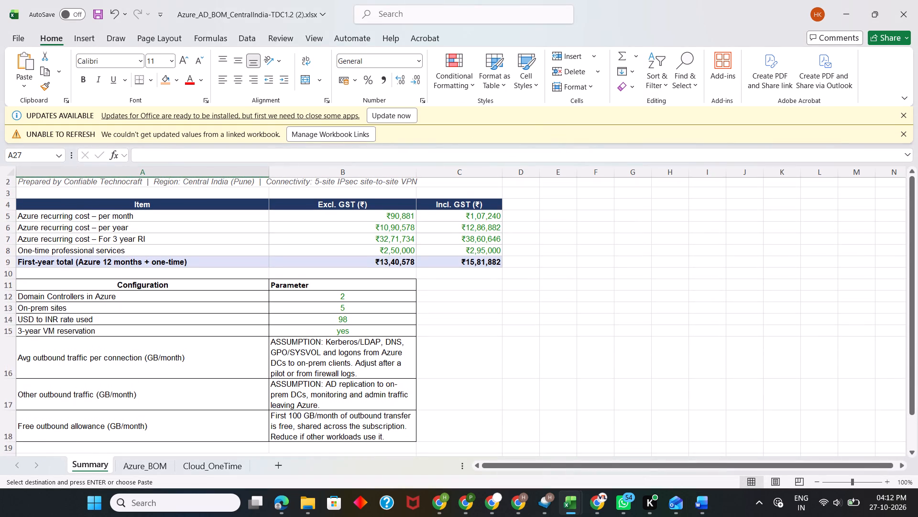
scroll(365, 395, "right", 2)
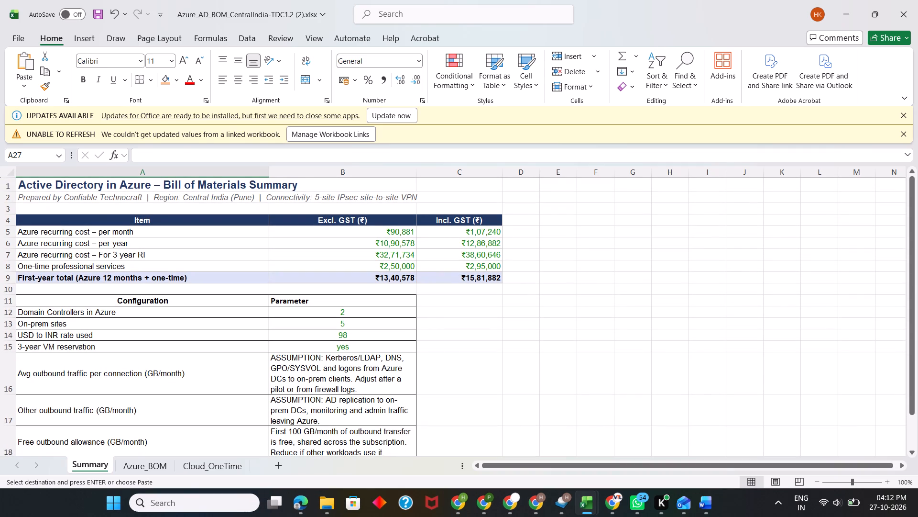
left_click(818, 451)
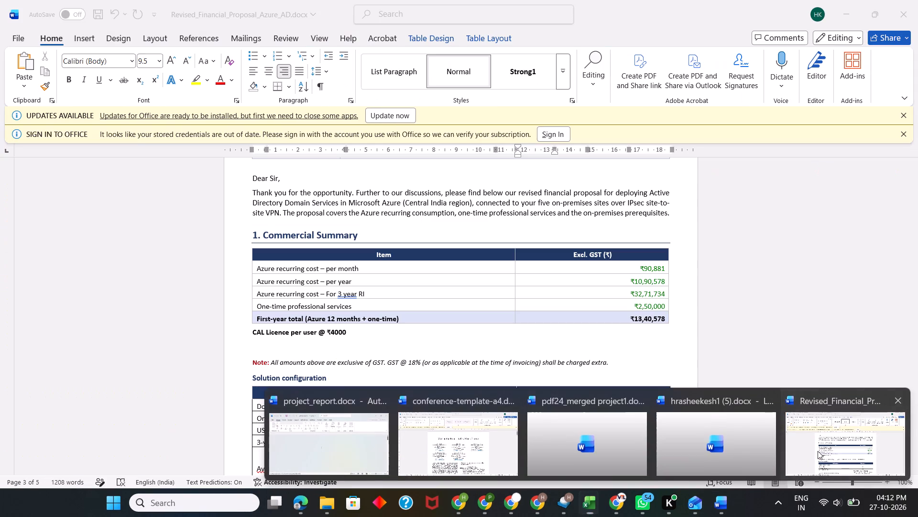
Remove the blank line between the CAL Licence per user line and the GST note under the Commercial Summary table.
scroll(497, 398, "down", 1)
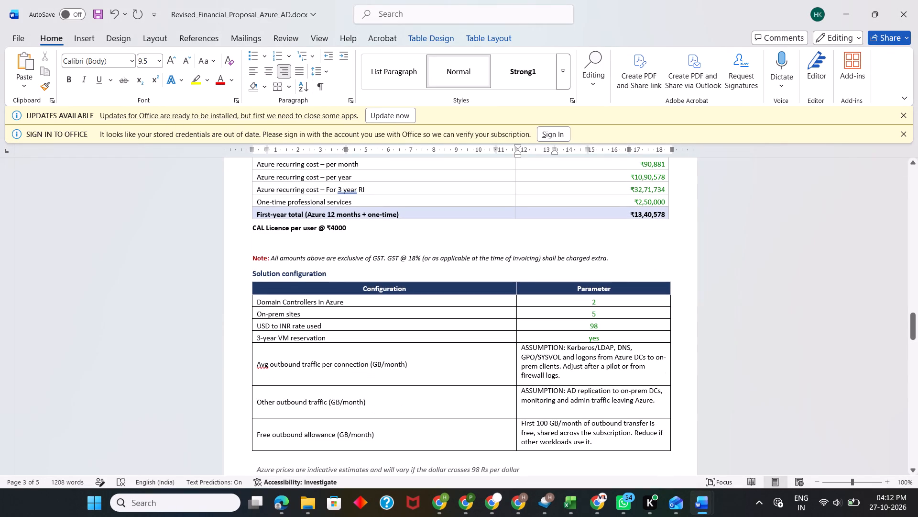
triple_click(361, 256)
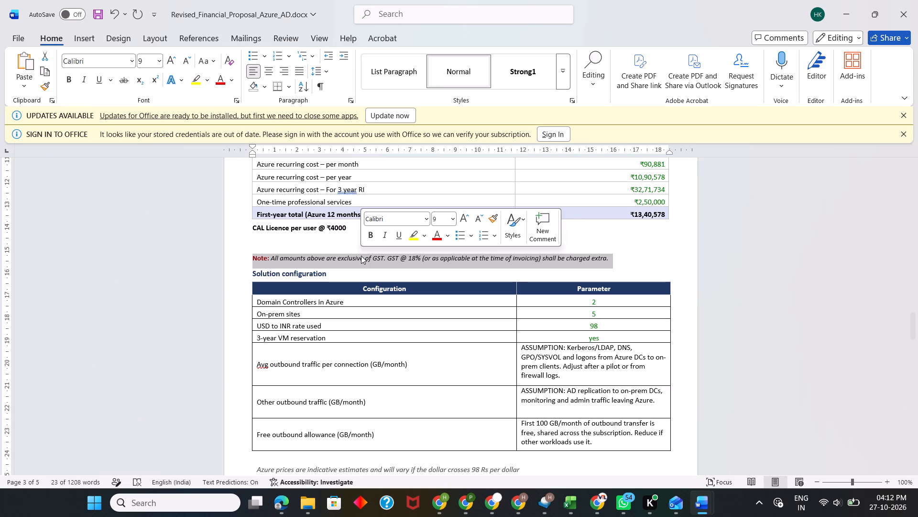
left_click(361, 256)
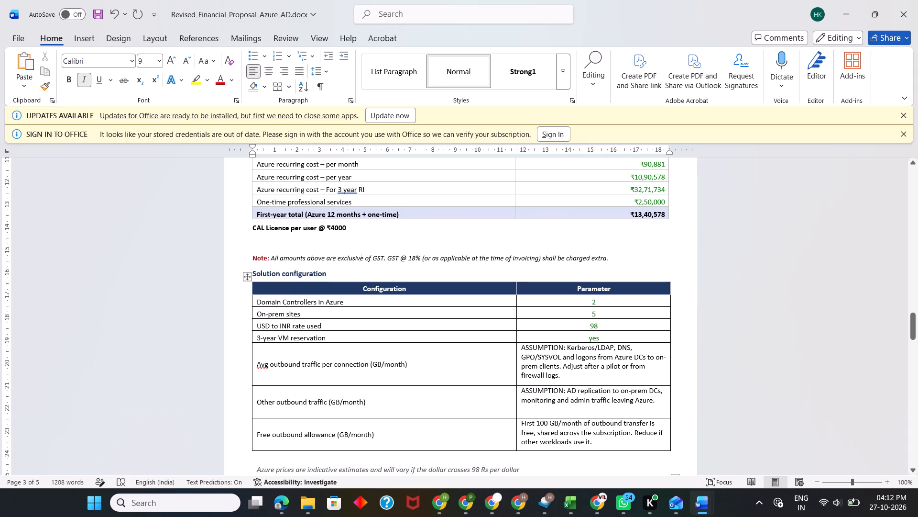
left_click(338, 245)
key("BackSpace")
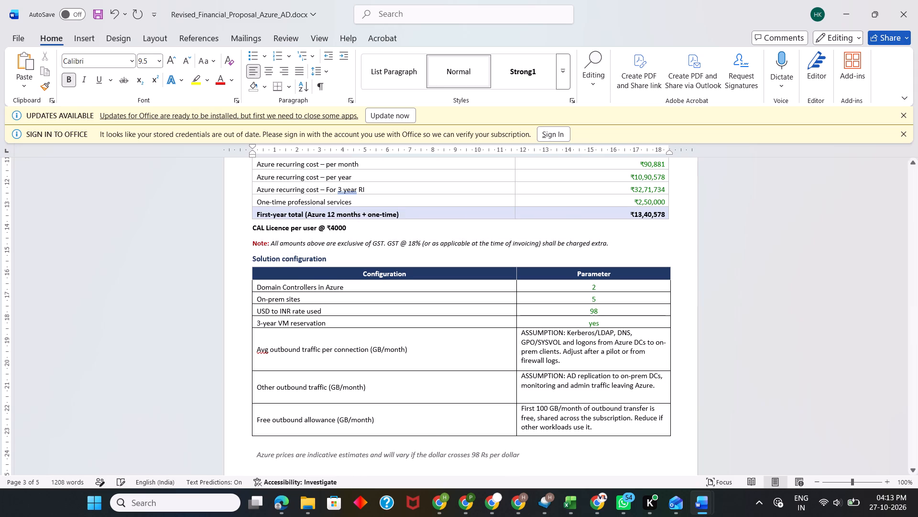
Review the proposal's layout from the cover details and Commercial Summary through to the Azure Recurring Bill of Materials table.
scroll(433, 365, "down", 1)
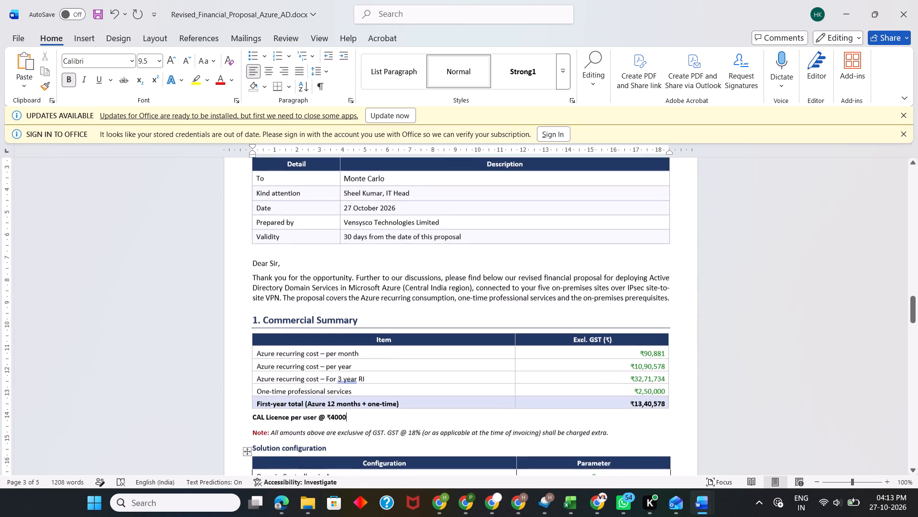
scroll(433, 365, "down", 2)
scroll(433, 365, "up", 1)
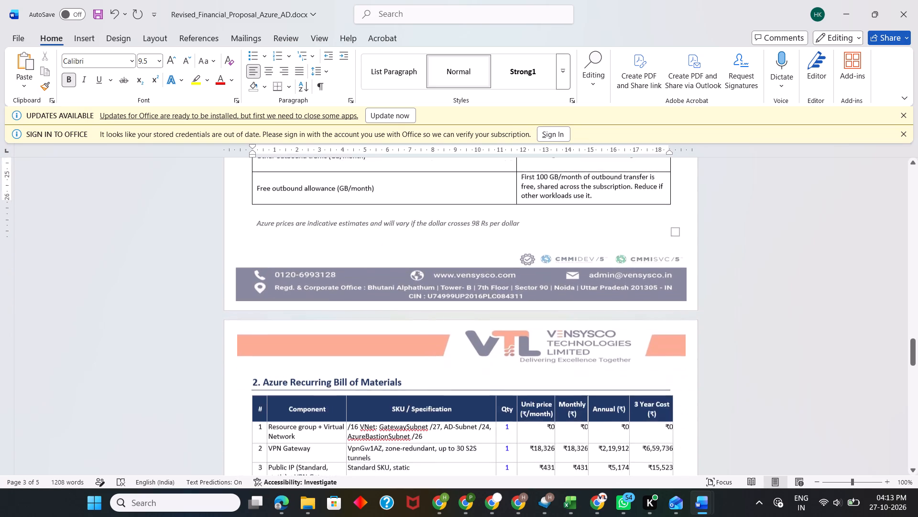
scroll(433, 365, "up", 1)
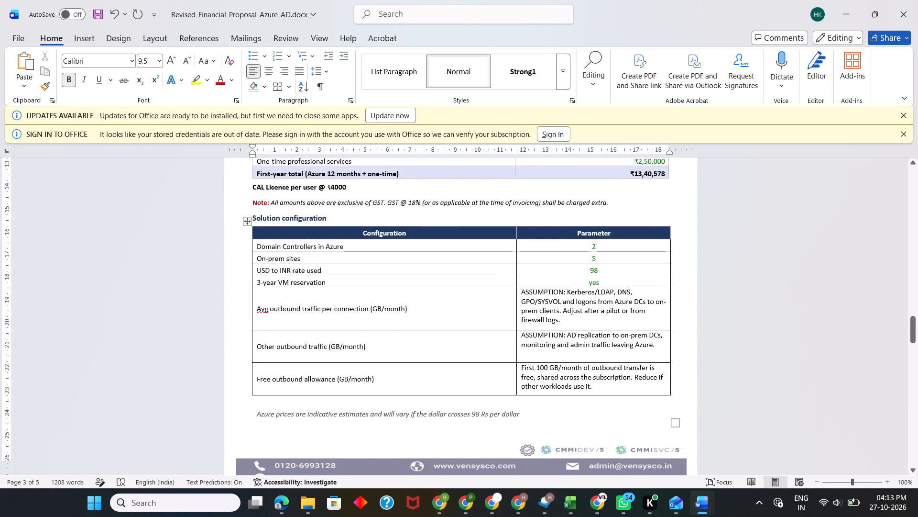
scroll(528, 385, "down", 1)
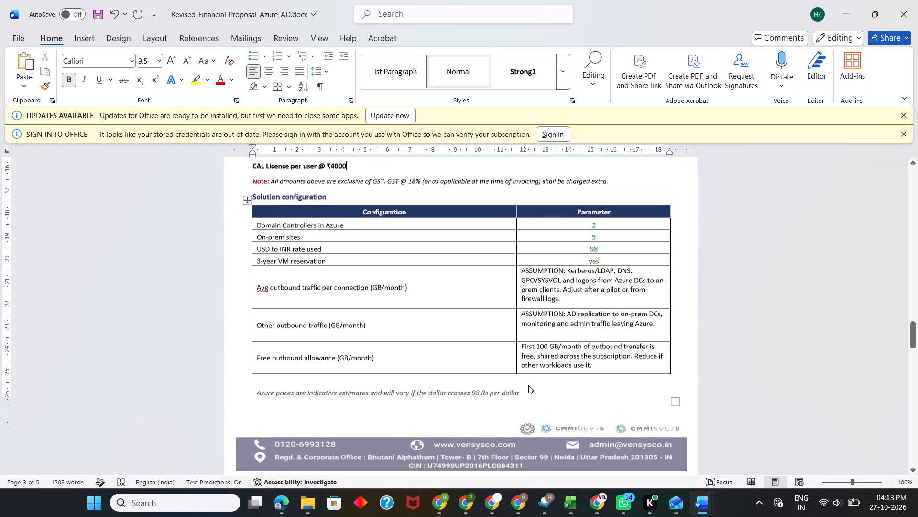
scroll(528, 385, "down", 4)
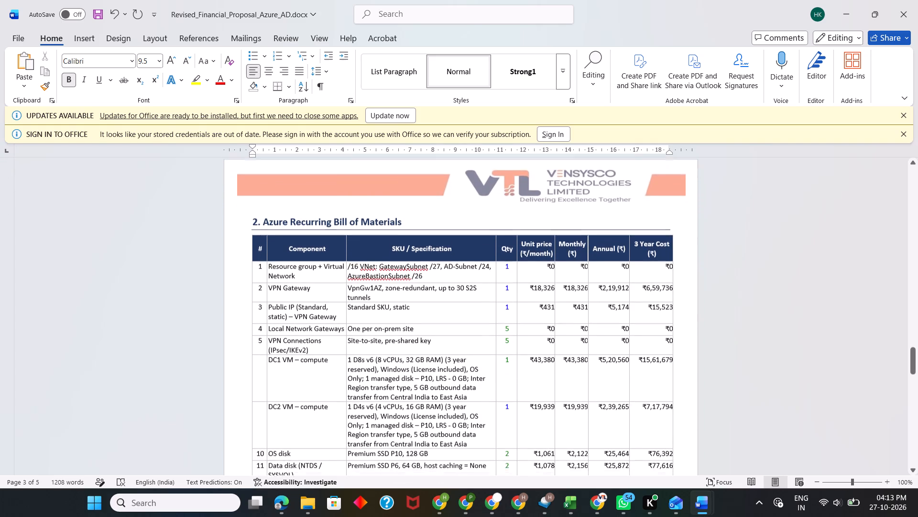
scroll(528, 385, "down", 1)
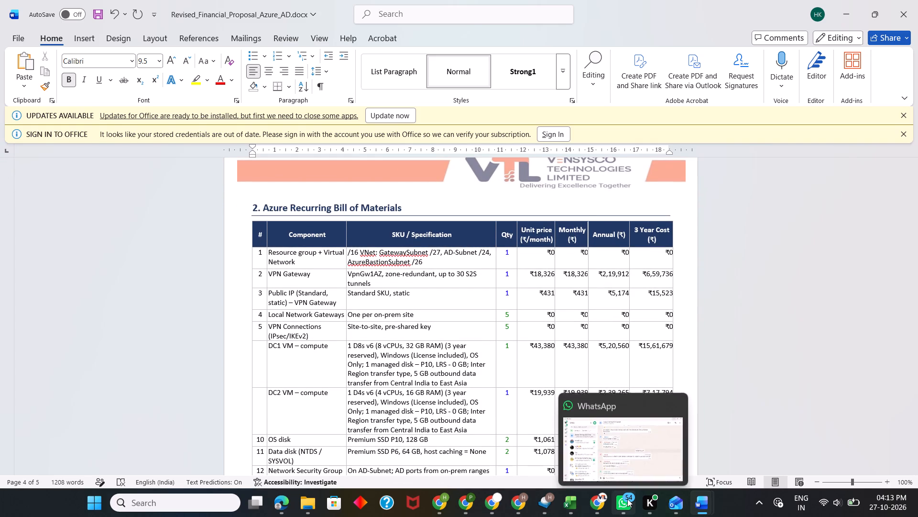
Compare the Excel workbook's Azure_BOM sheet with the Word proposal's Azure Recurring Bill of Materials table, and read the notes beneath the Word table.
left_click(660, 444)
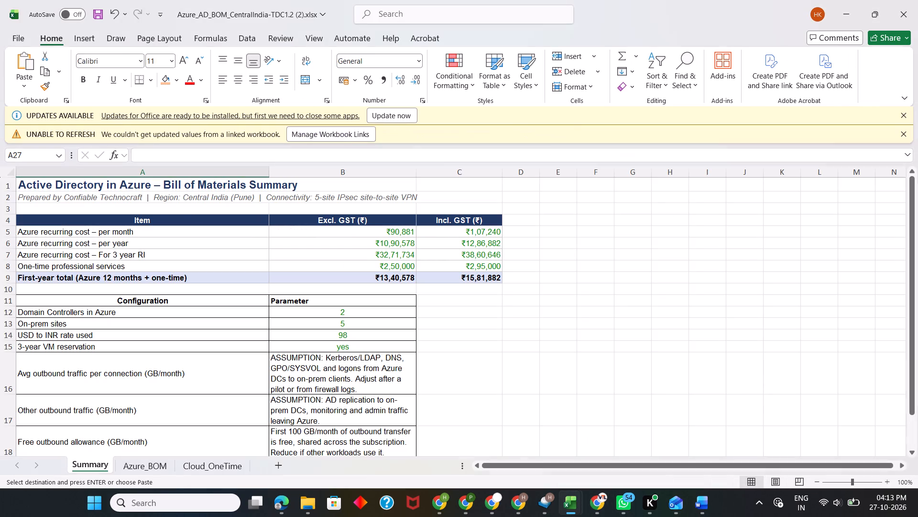
left_click(141, 467)
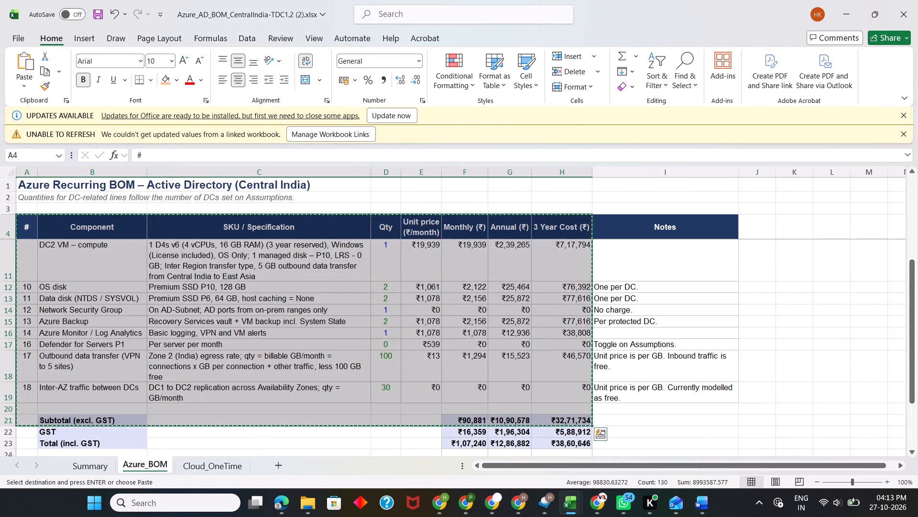
scroll(339, 393, "up", 2)
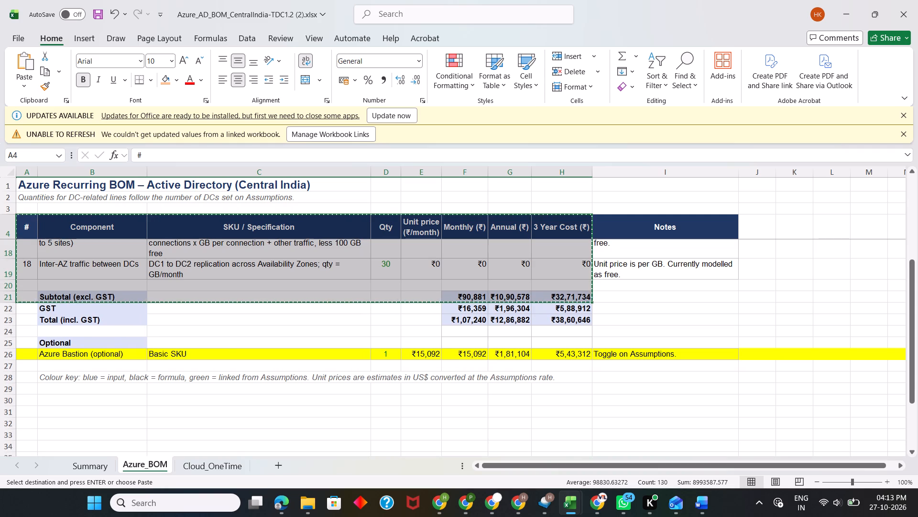
scroll(339, 393, "up", 1)
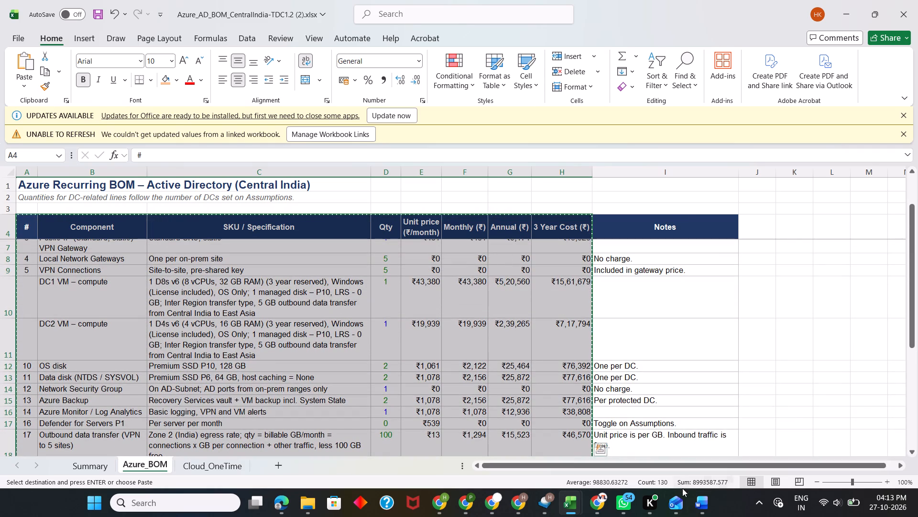
left_click(800, 438)
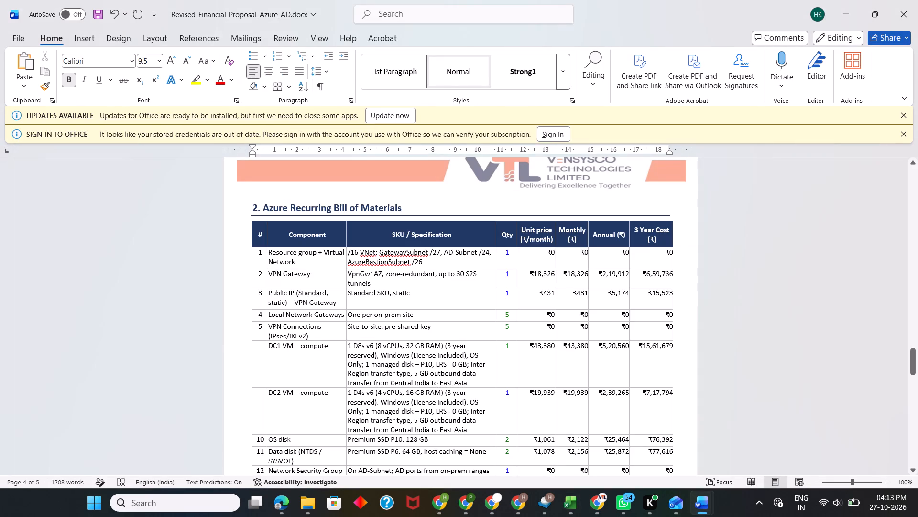
scroll(466, 387, "down", 3)
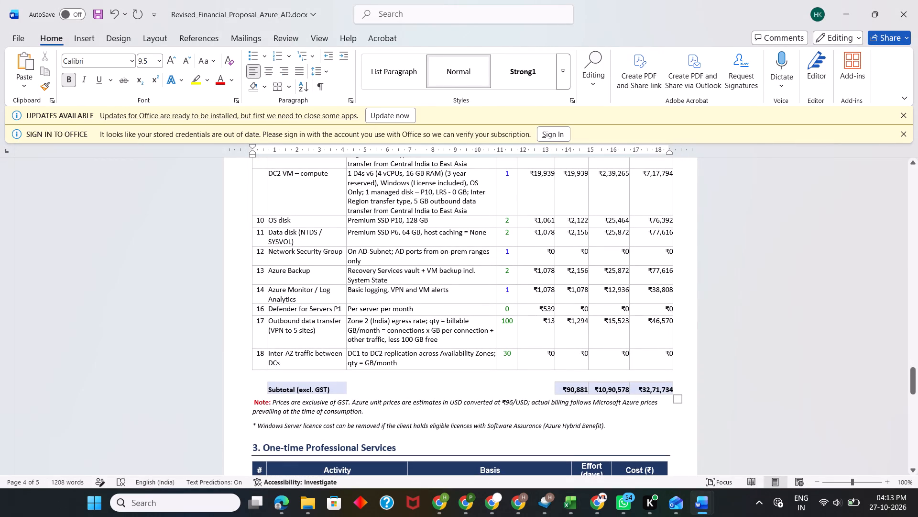
left_click_drag(254, 403, 500, 406)
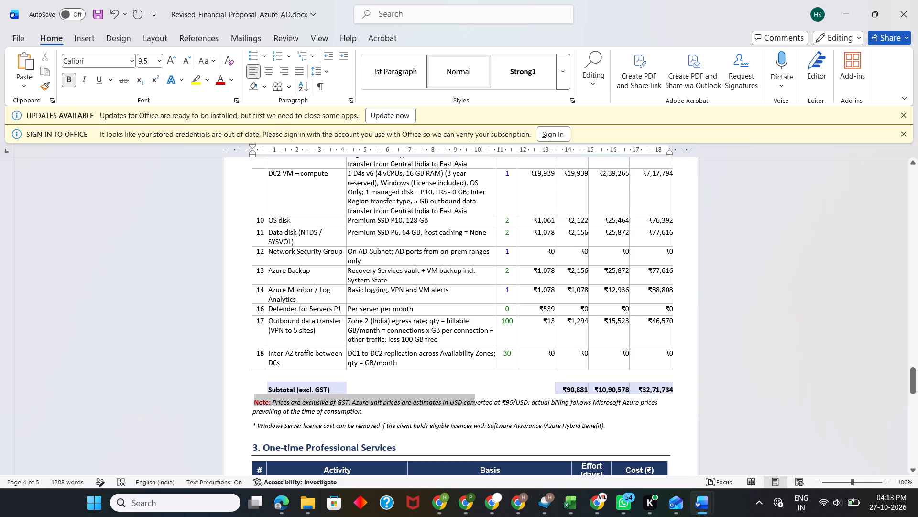
left_click_drag(500, 406, 609, 429)
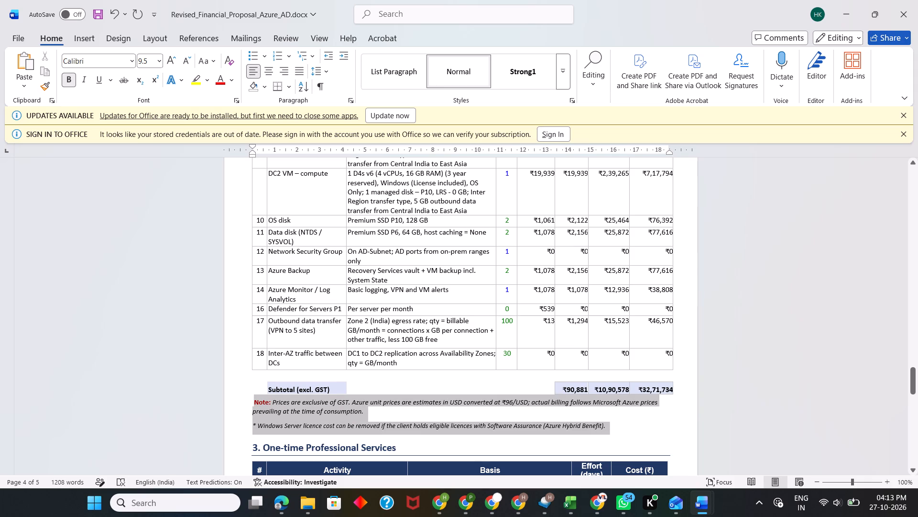
left_click_drag(609, 429, 611, 429)
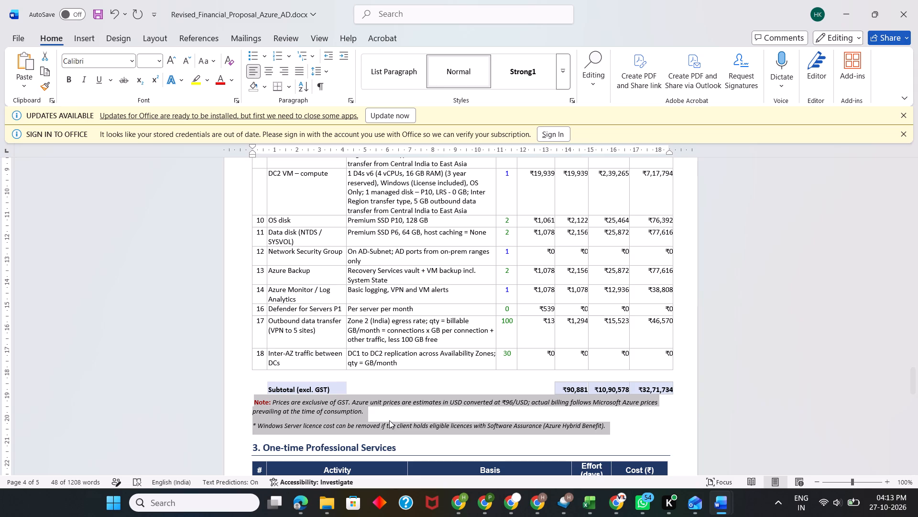
left_click(389, 420)
Enlarge the One-time Professional Services table slightly so its outer edge roughly lines up with the rule under the section heading.
scroll(389, 420, "down", 4)
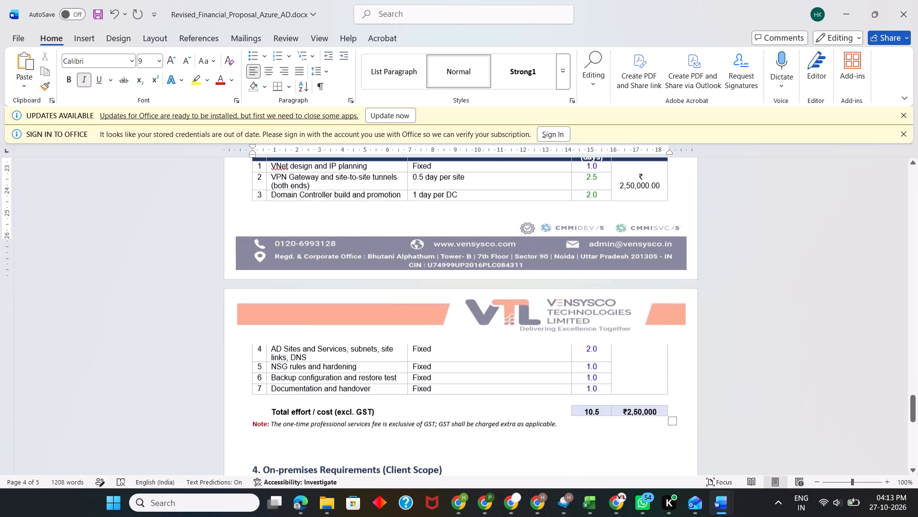
scroll(389, 420, "up", 1)
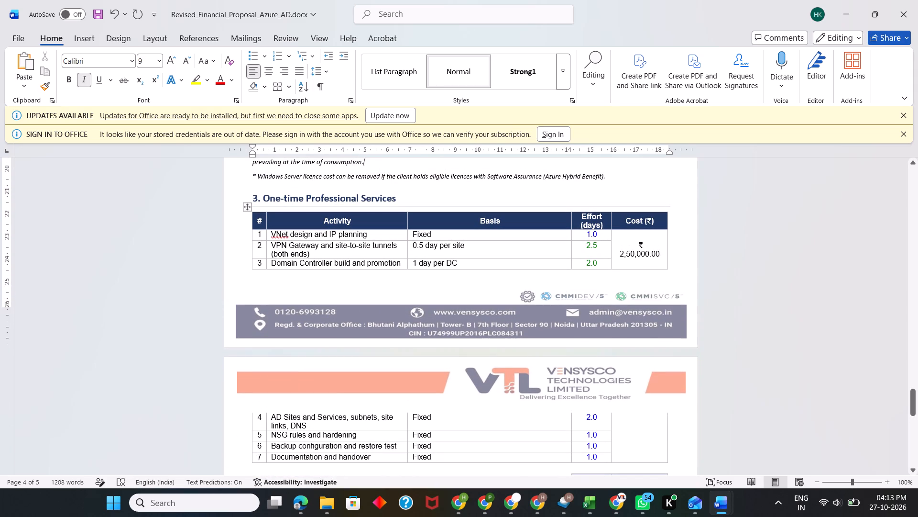
left_click(246, 207)
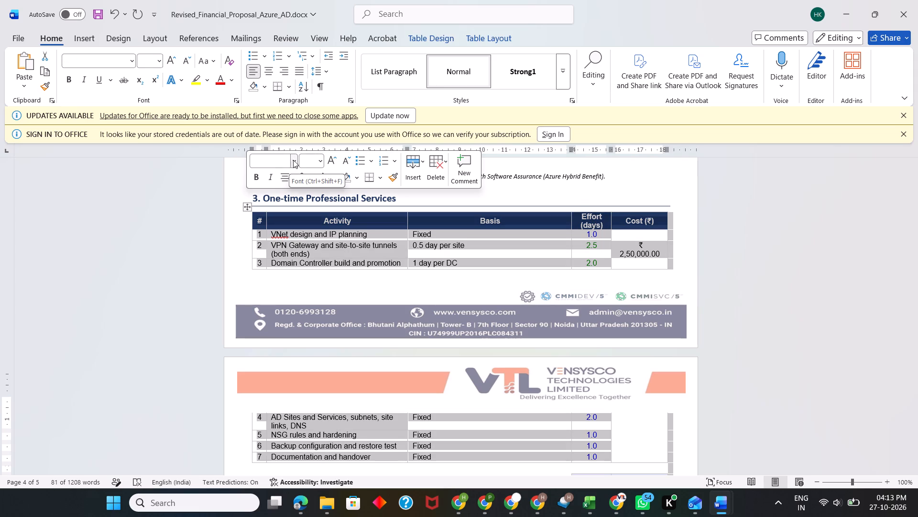
scroll(521, 360, "down", 2)
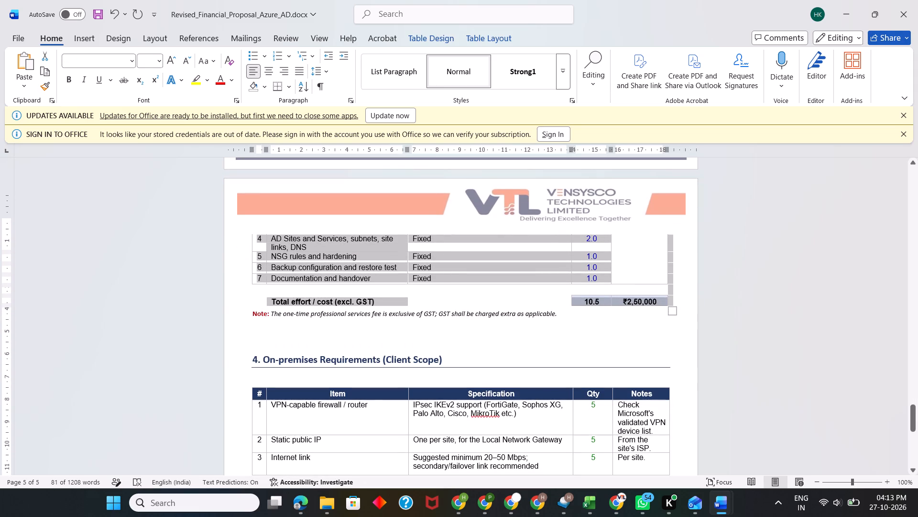
scroll(644, 316, "up", 3)
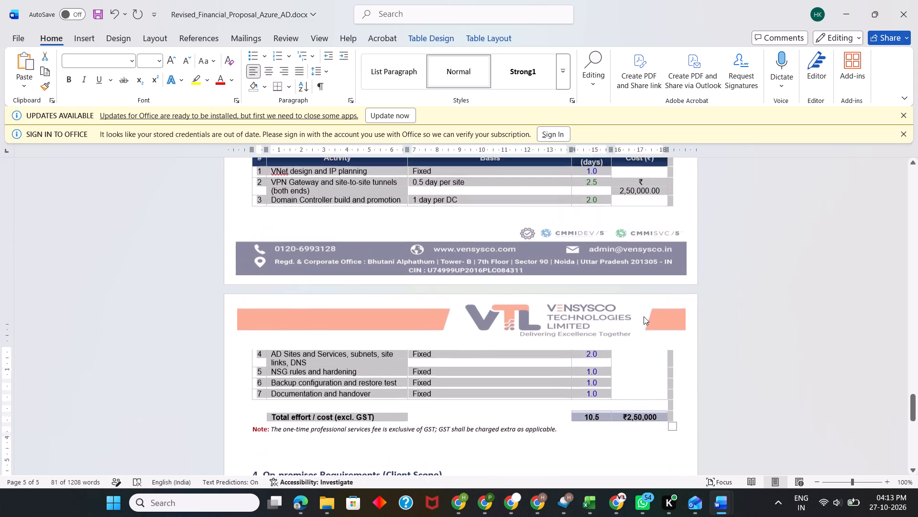
scroll(644, 316, "up", 1)
left_click(644, 316)
scroll(644, 316, "down", 1)
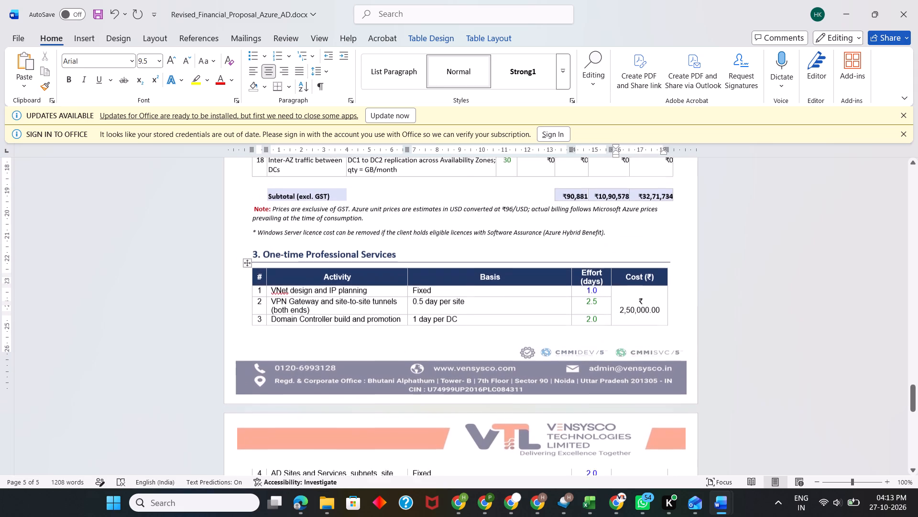
scroll(644, 316, "down", 1)
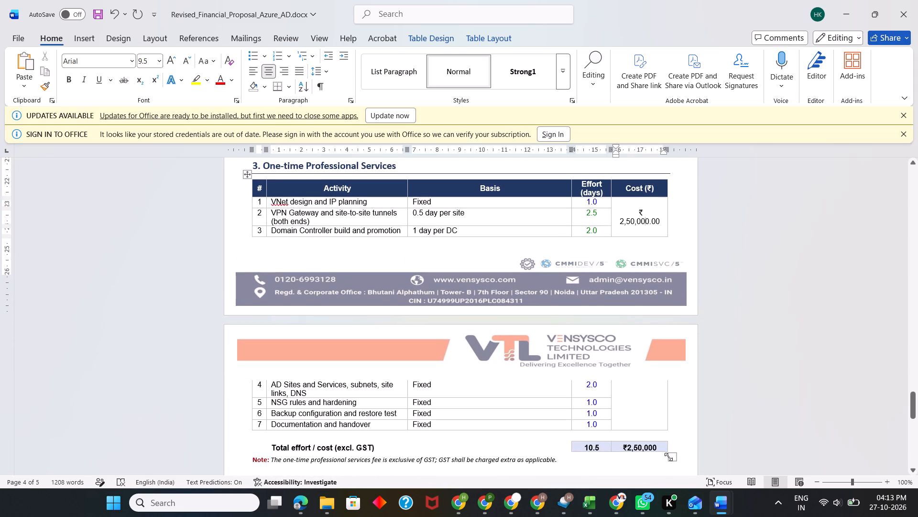
left_click(672, 457)
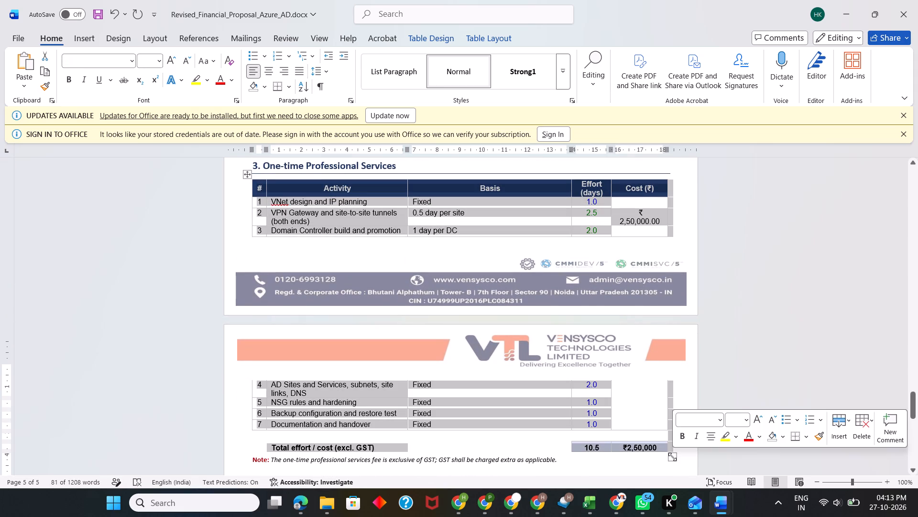
left_click(672, 457)
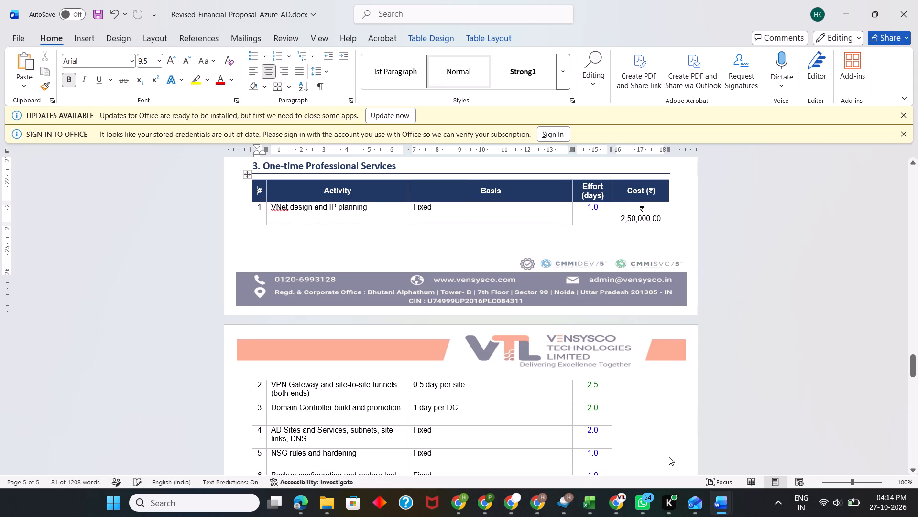
Set the whole One-time Professional Services table to Calibri (Body) at size 9.5.
left_click(248, 176)
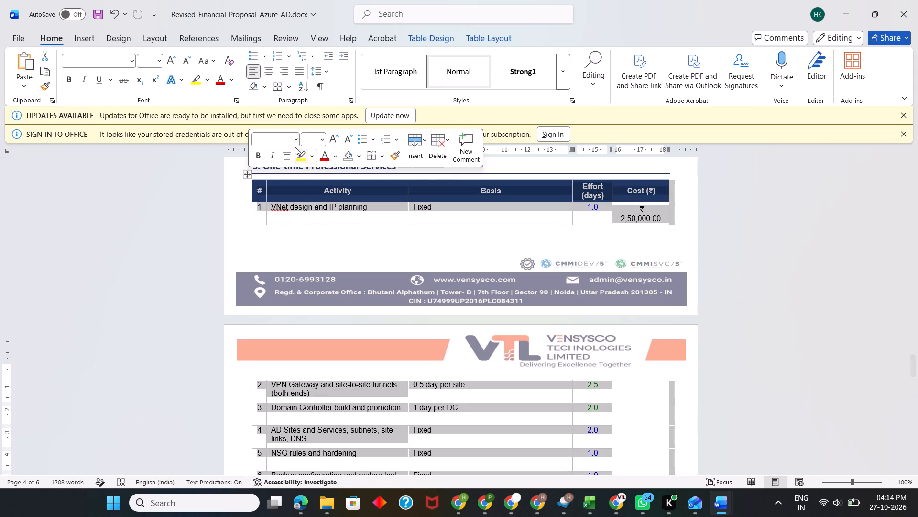
left_click(295, 137)
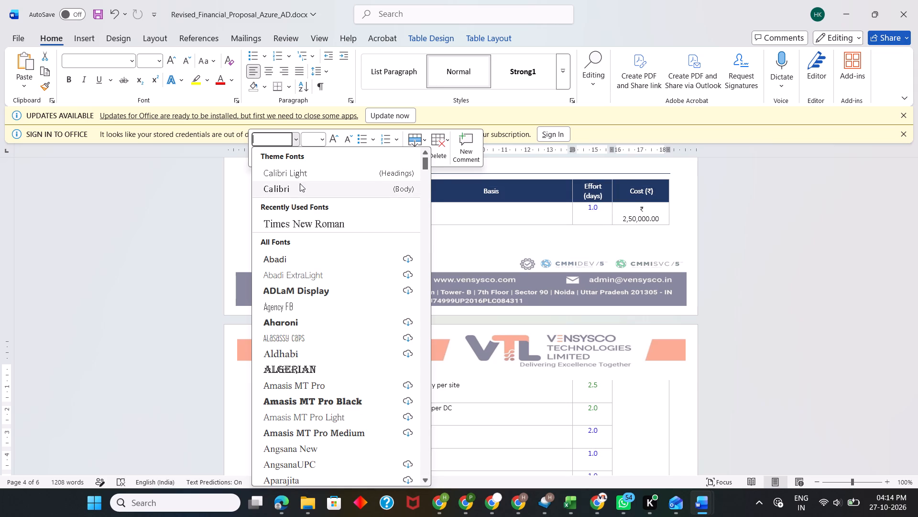
left_click(300, 183)
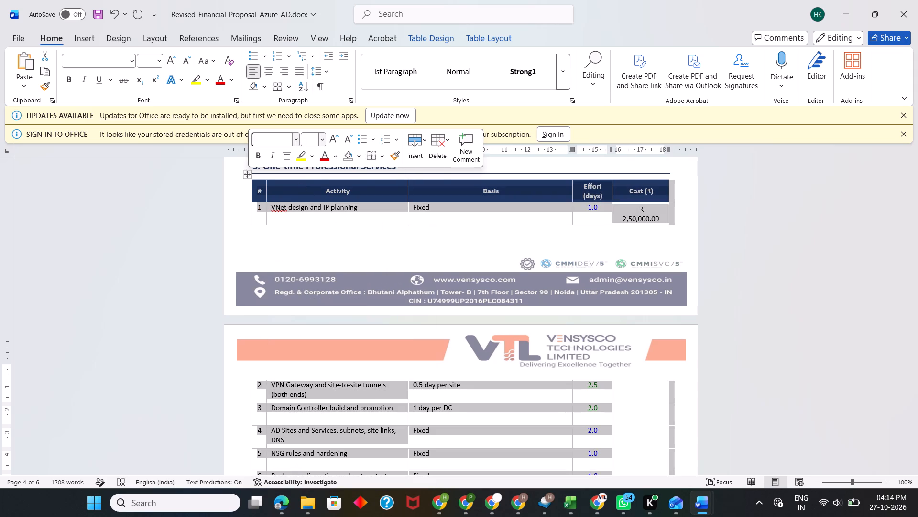
left_click(317, 139)
left_click(291, 140)
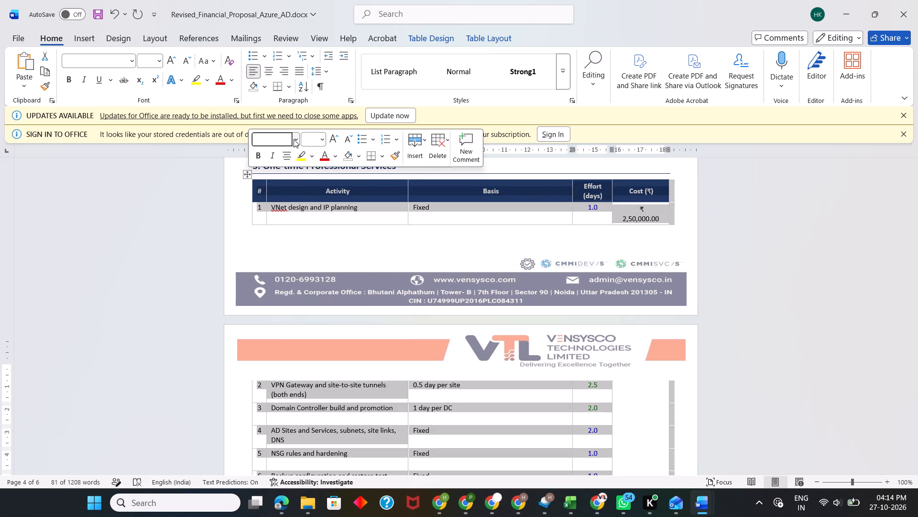
left_click(295, 139)
left_click(301, 183)
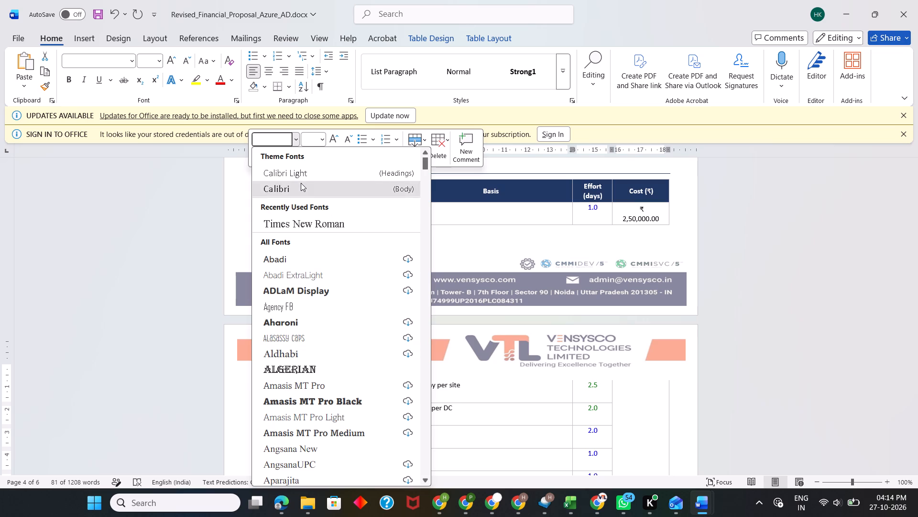
left_click(314, 142)
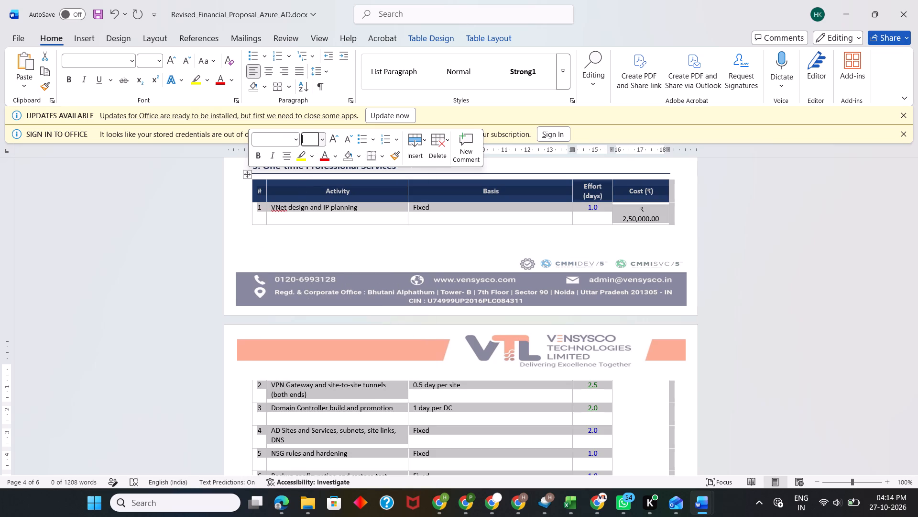
type("9.5")
key("Return")
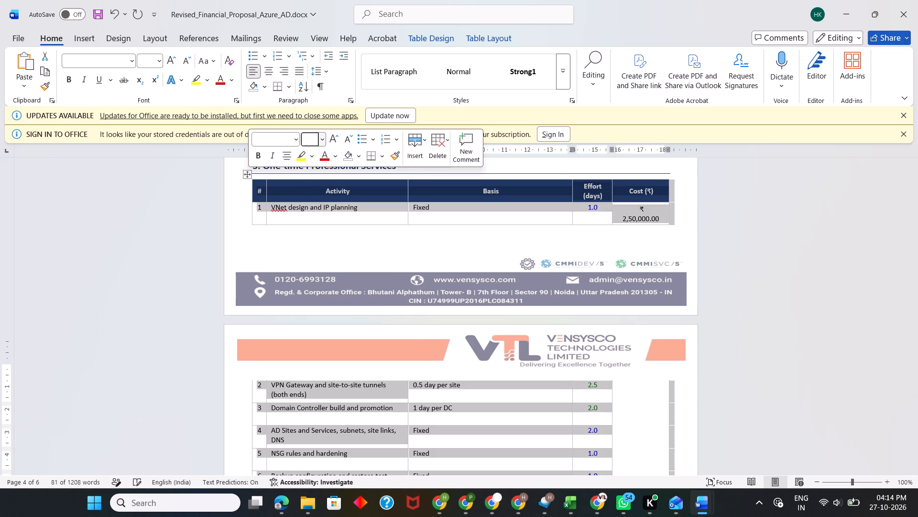
Apply font size 9.5 to the whole One-time Professional Services table.
type("9.5")
key("Return")
left_click(283, 218)
Insert a blank line above the Note beneath the Azure Recurring Bill of Materials table's subtotal.
scroll(284, 222, "up", 1)
left_click(421, 265)
scroll(421, 265, "right", 1)
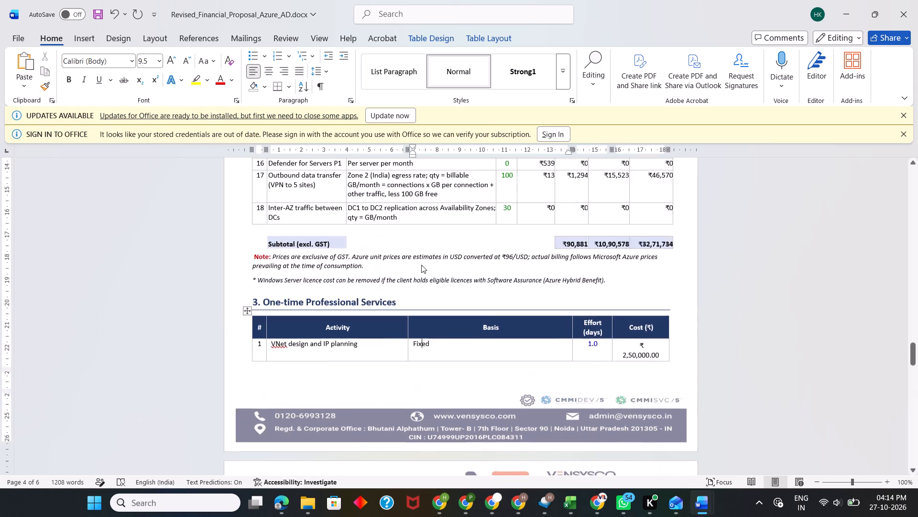
scroll(421, 265, "right", 1)
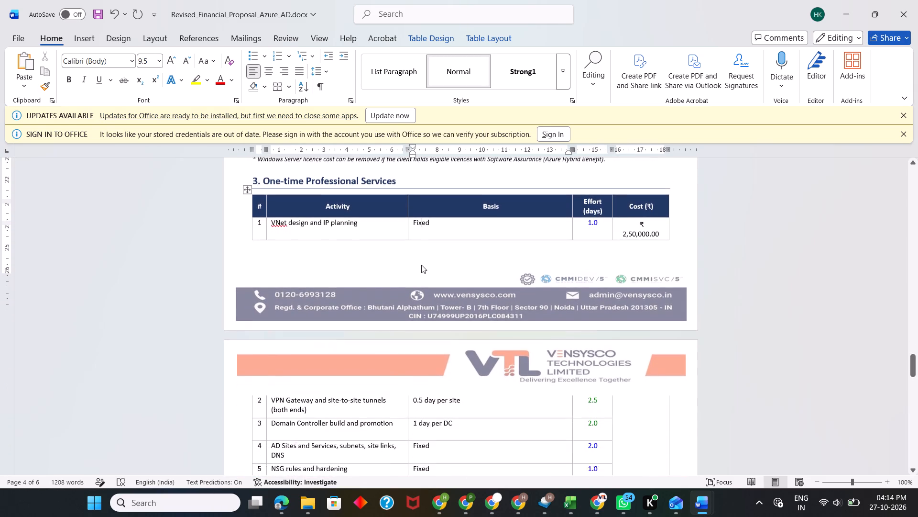
scroll(421, 265, "right", 1)
scroll(498, 227, "up", 1)
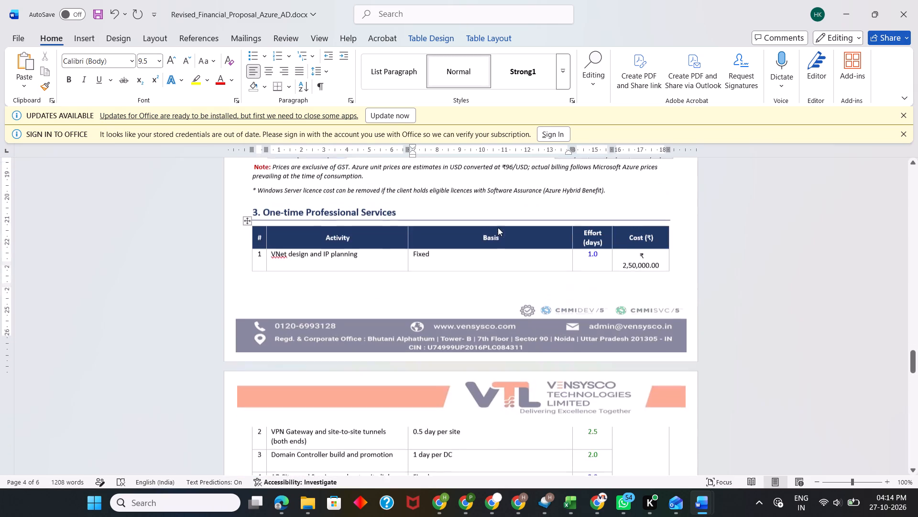
scroll(498, 227, "up", 1)
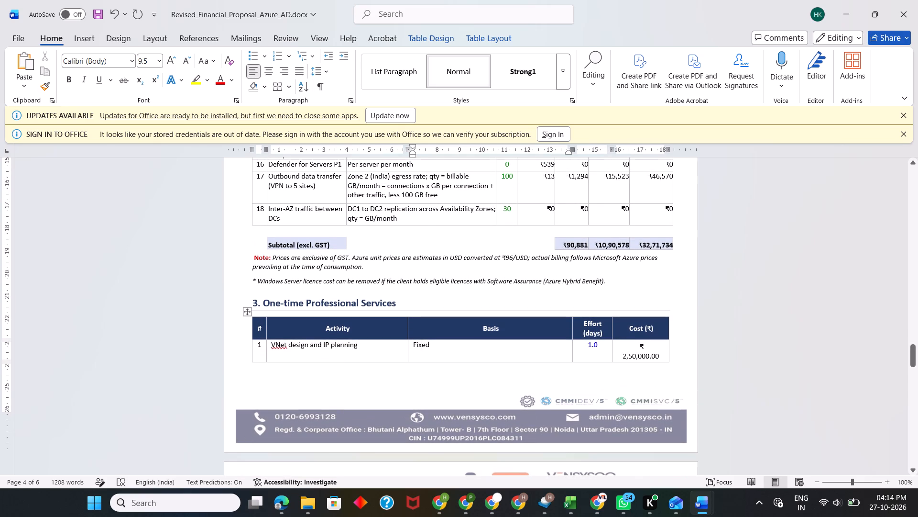
left_click(255, 254)
key("Return")
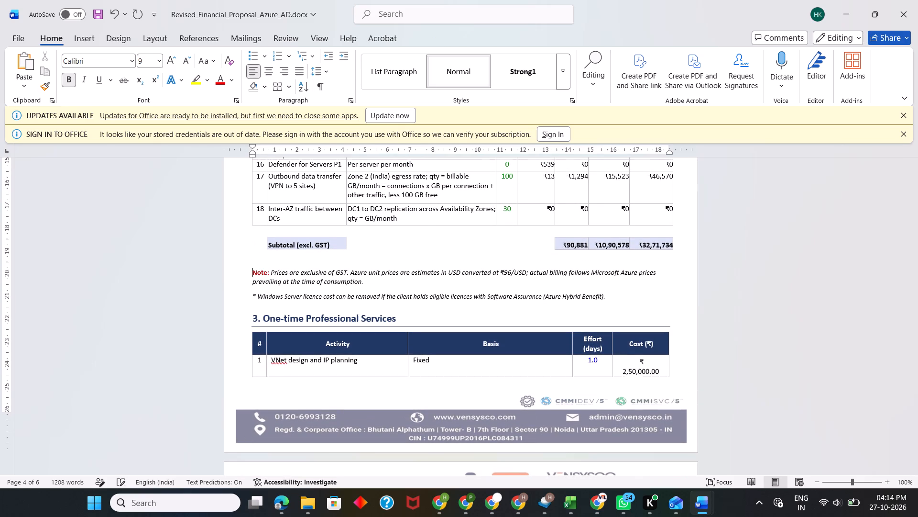
In the Commercial Summary section, insert a blank line above the GST Note and another above the Solution configuration heading.
scroll(299, 303, "up", 3)
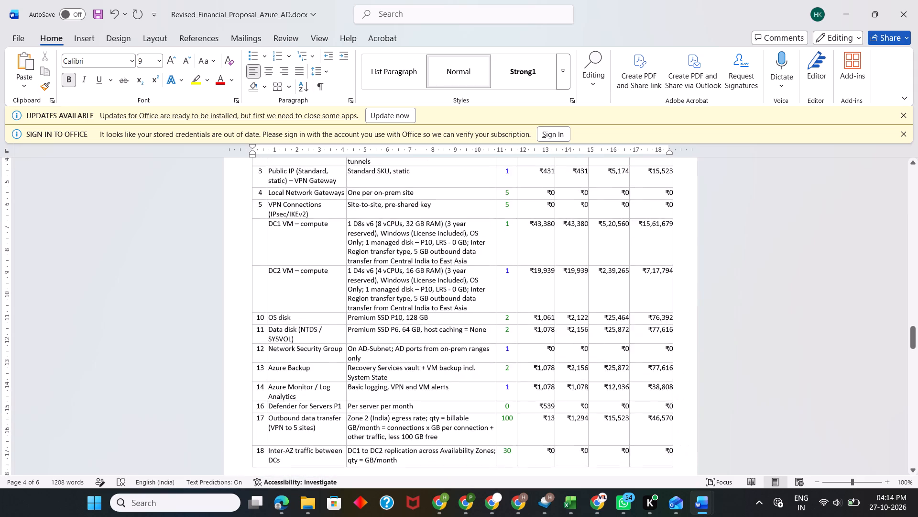
scroll(299, 303, "up", 3)
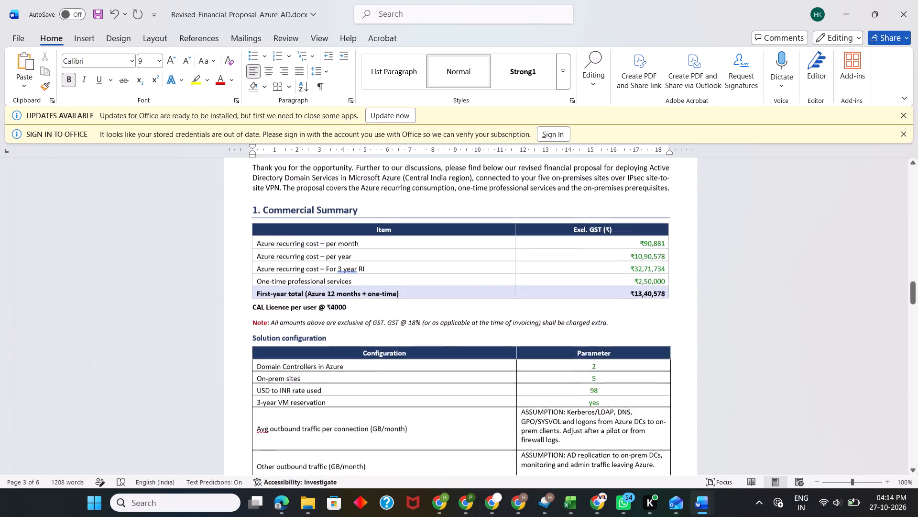
scroll(299, 303, "up", 2)
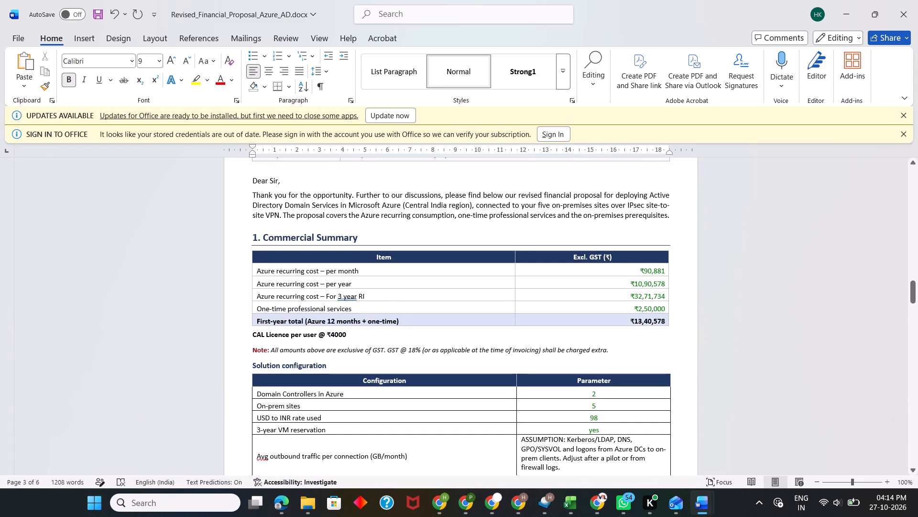
left_click(253, 349)
key("Return")
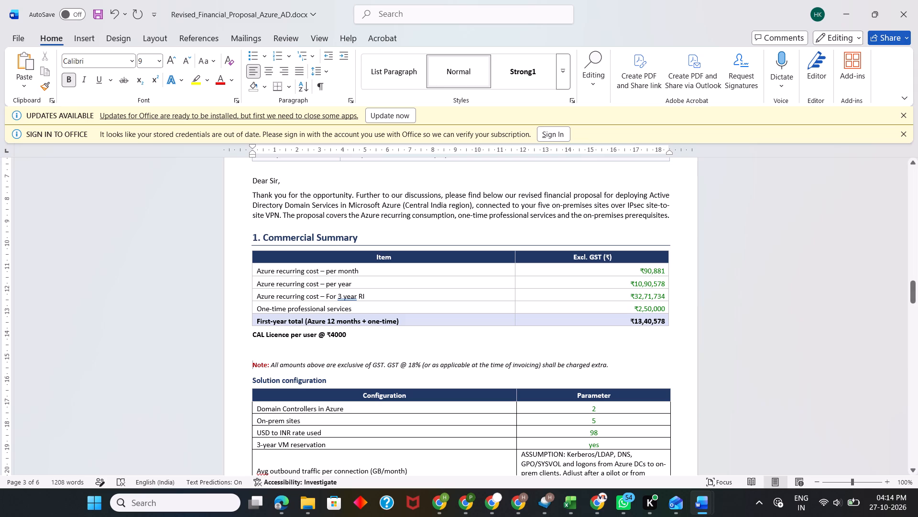
key("Down")
key("Return")
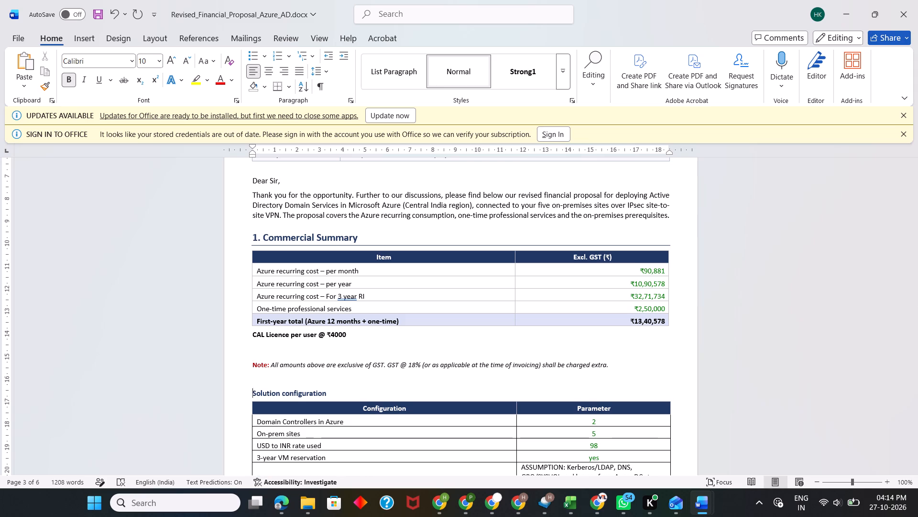
Insert a blank line above the "3. One-time Professional Services" heading.
scroll(253, 363, "down", 7)
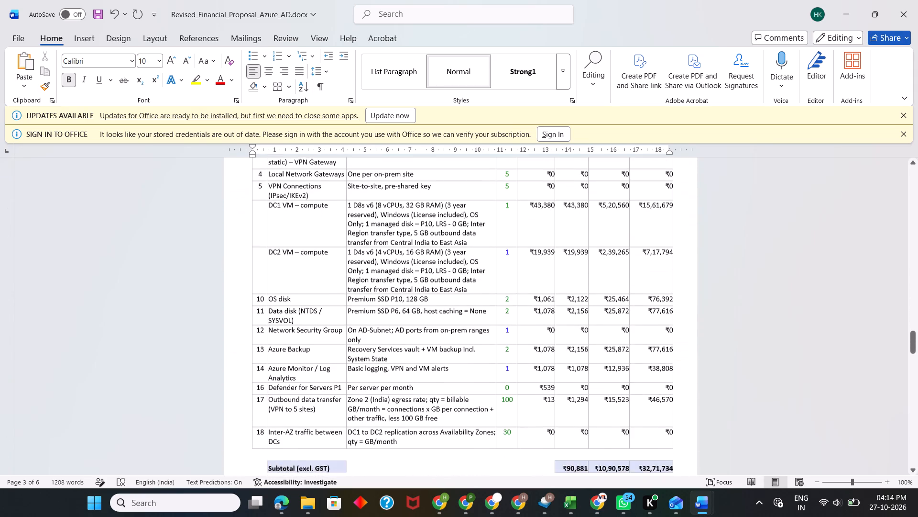
scroll(253, 363, "down", 2)
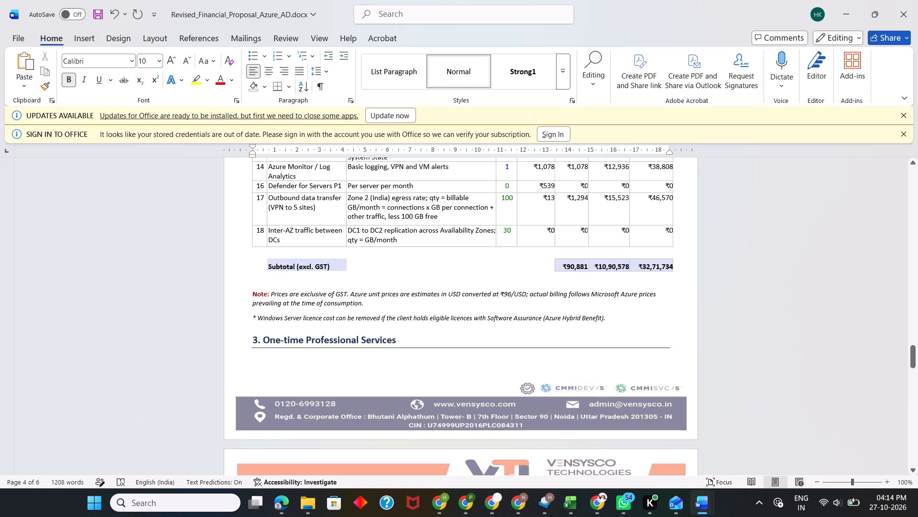
left_click(254, 335)
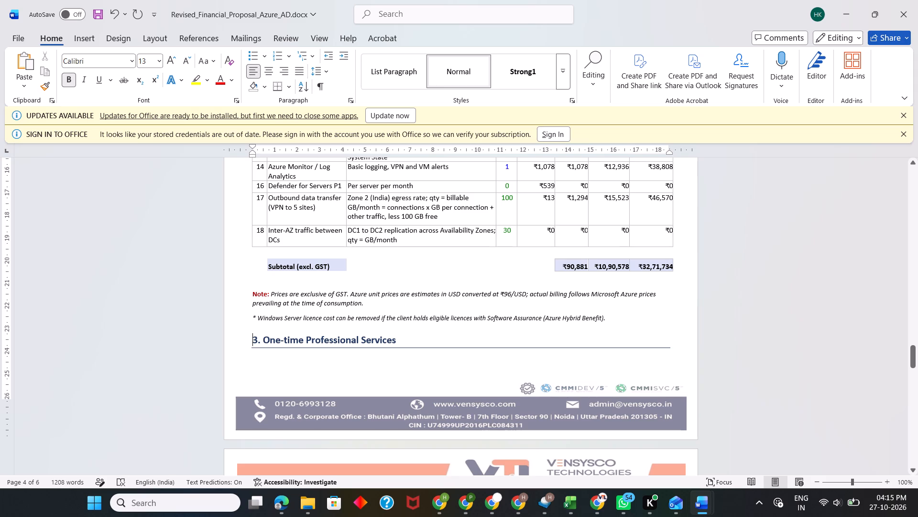
key("Return")
Reapply the Calibri (Body) font at size 9.5 to the whole One-time Professional Services table.
scroll(254, 335, "down", 2)
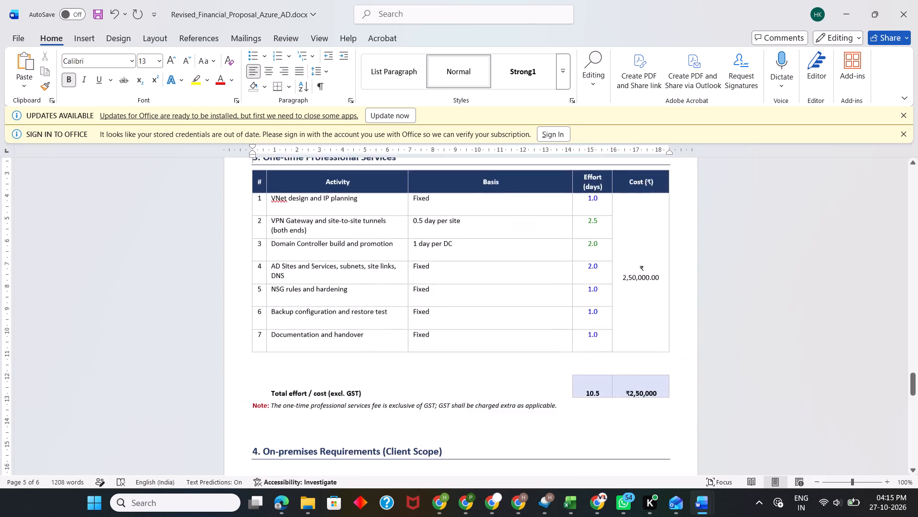
scroll(254, 335, "down", 1)
scroll(254, 335, "up", 1)
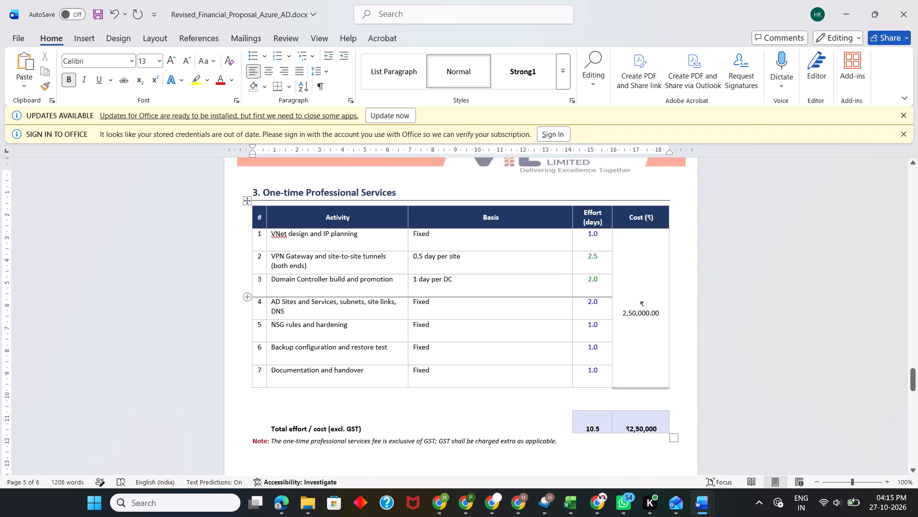
left_click(250, 200)
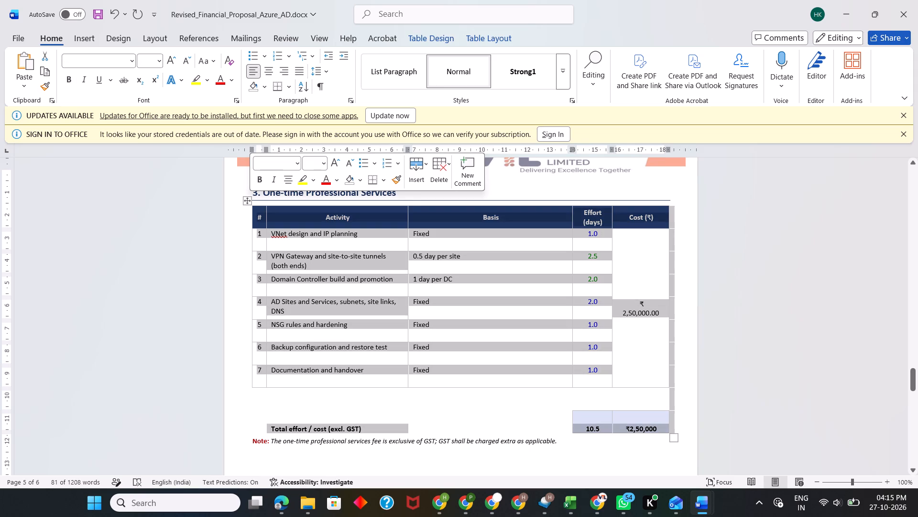
left_click(297, 164)
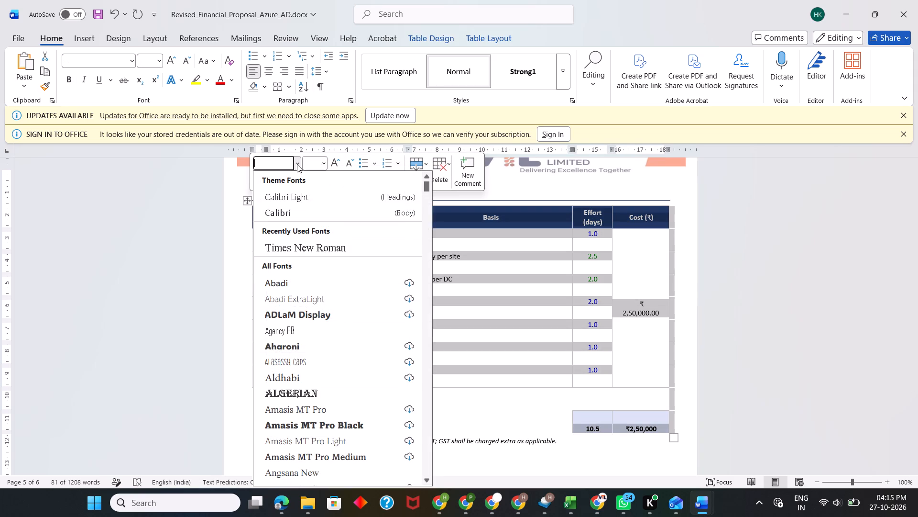
left_click(291, 207)
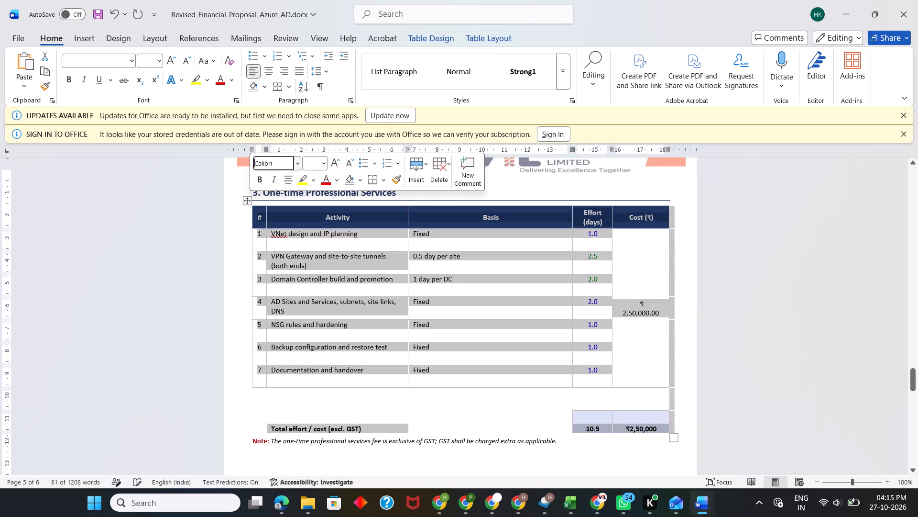
left_click(315, 165)
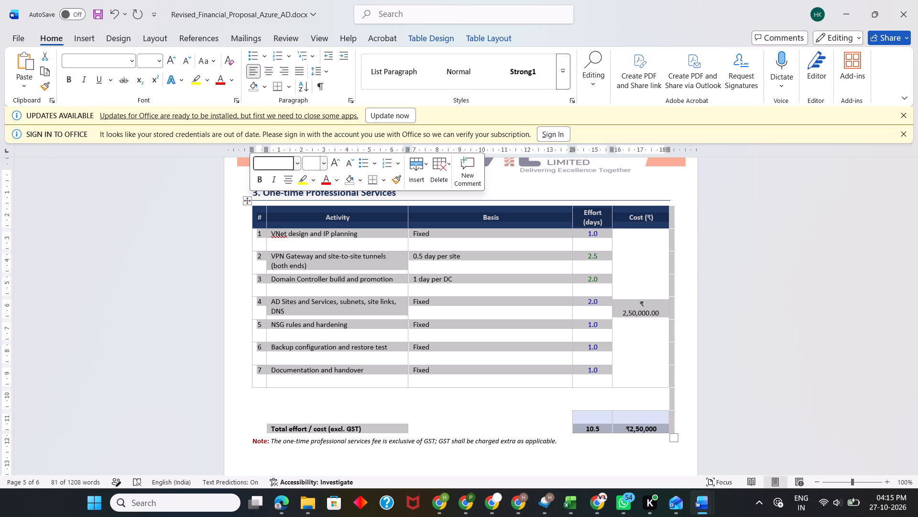
type("9.5")
key("Return")
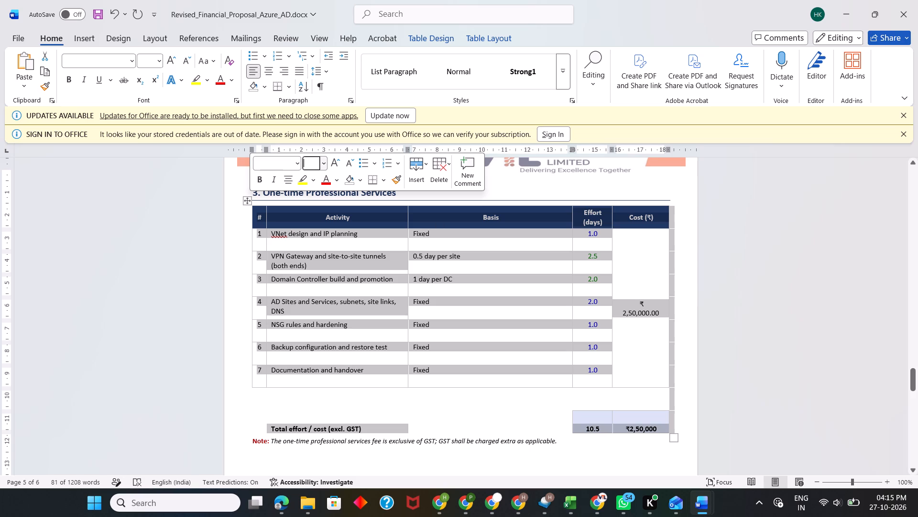
left_click(543, 320)
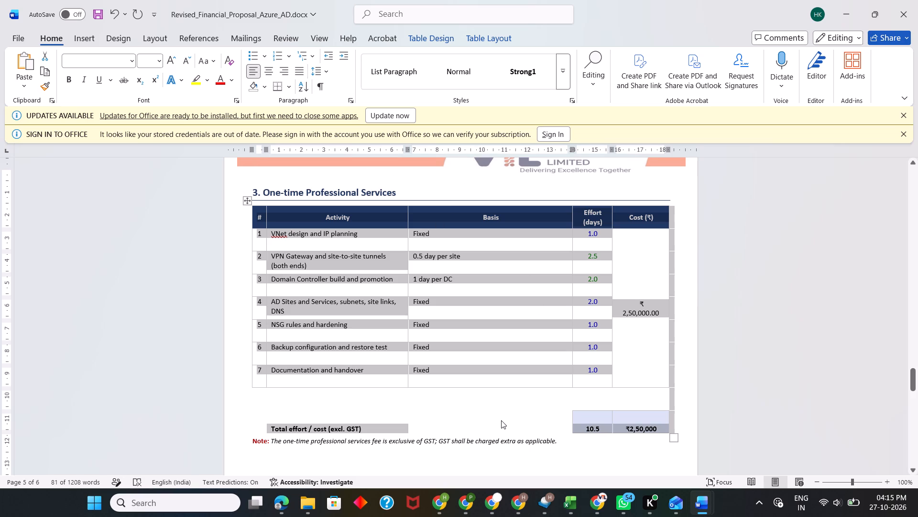
left_click(501, 420)
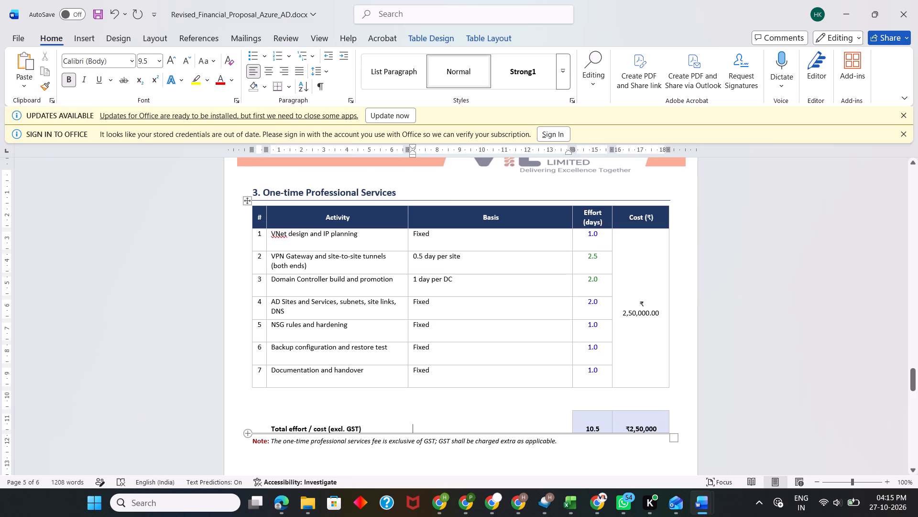
Insert a blank line above the Note beneath the One-time Professional Services table.
left_click(249, 441)
key("Return")
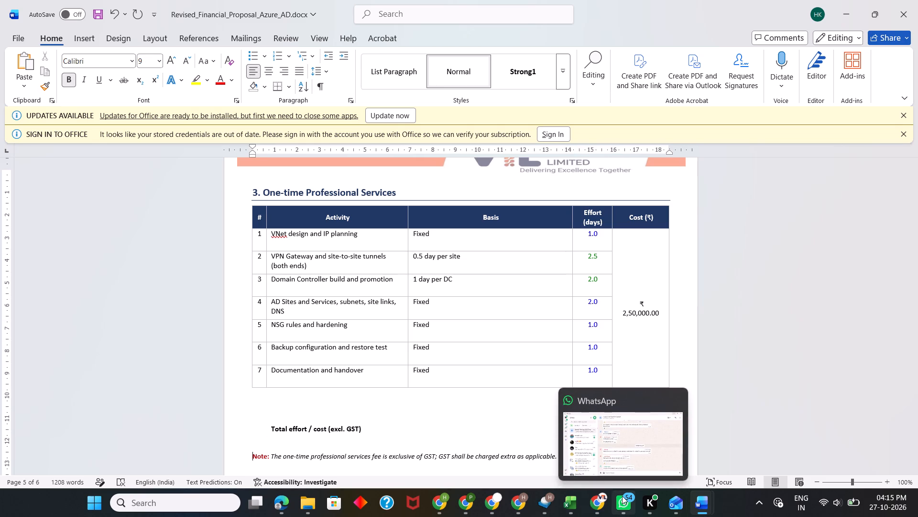
Switch to the Excel workbook and examine the one-time professional services table and its totals on the Cloud_OneTime sheet.
left_click(674, 449)
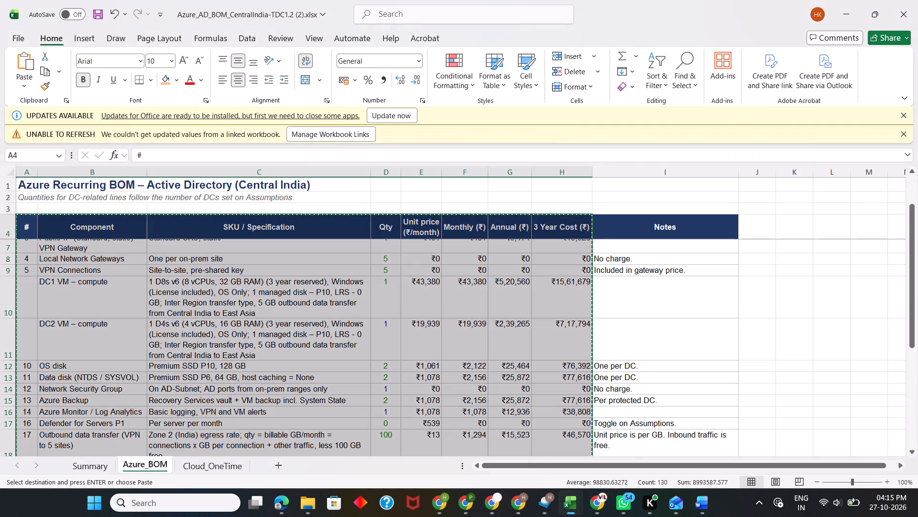
left_click(228, 464)
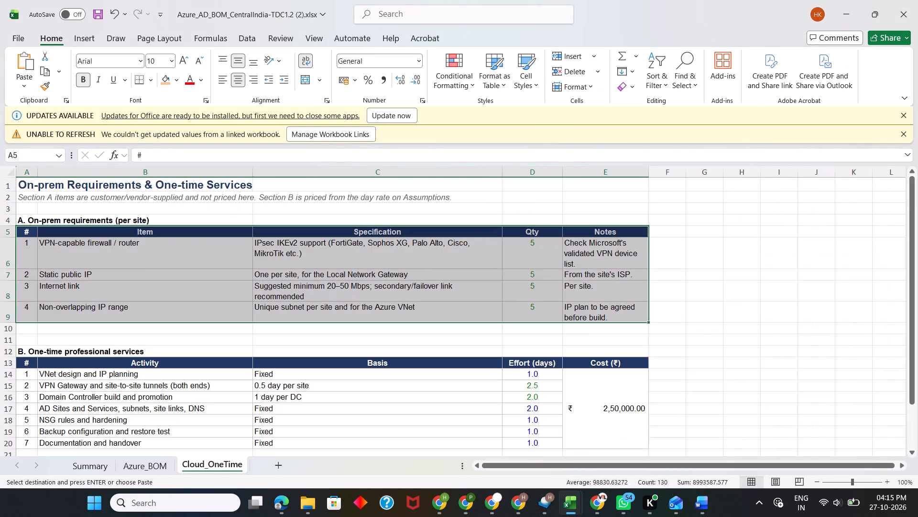
scroll(298, 310, "down", 1)
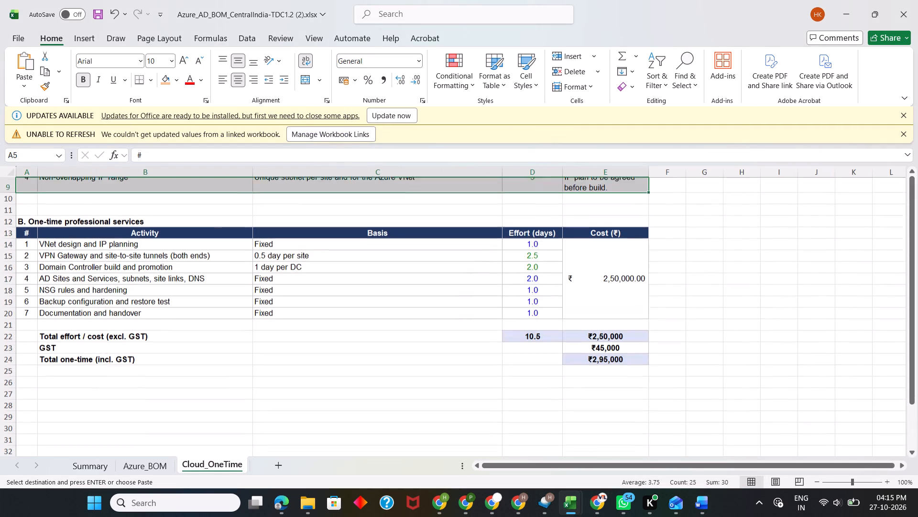
scroll(298, 310, "down", 1)
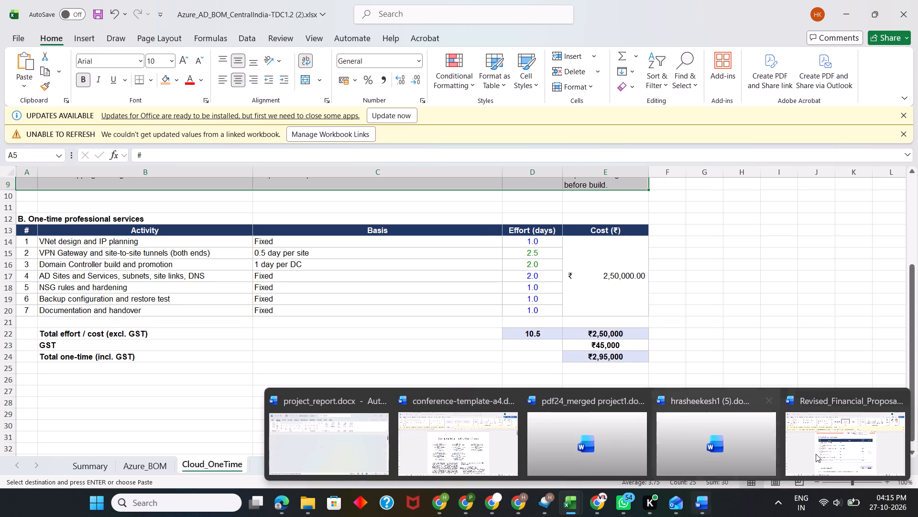
Back in the Word proposal, delete the empty row above Total effort / cost in the One-time Professional Services table.
left_click(877, 433)
left_click(456, 390)
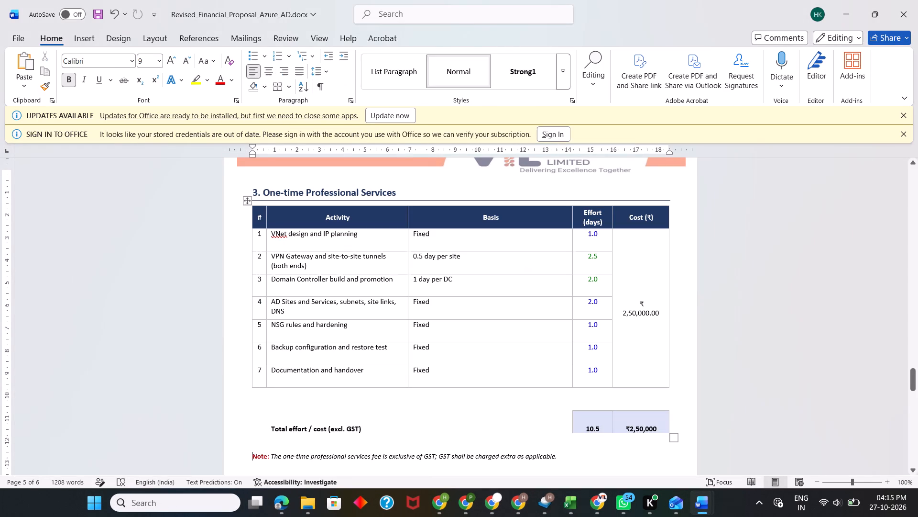
left_click(203, 396)
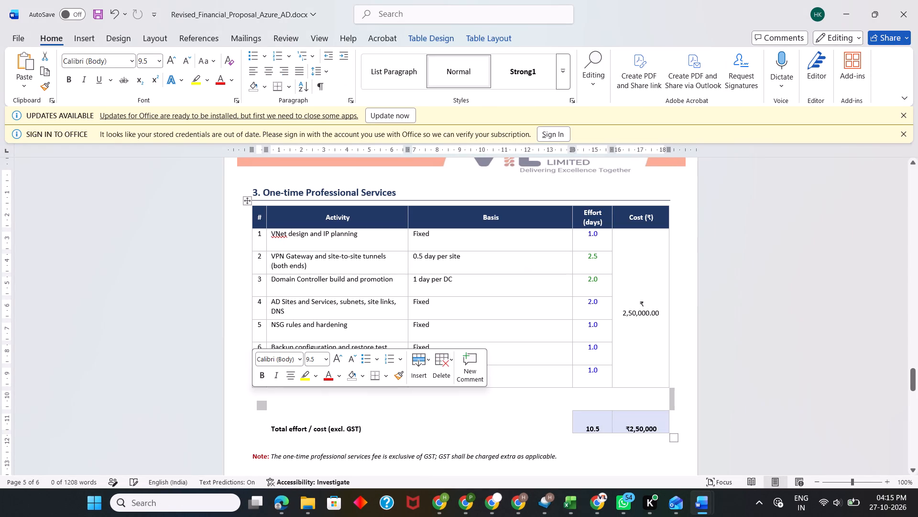
left_click(195, 391)
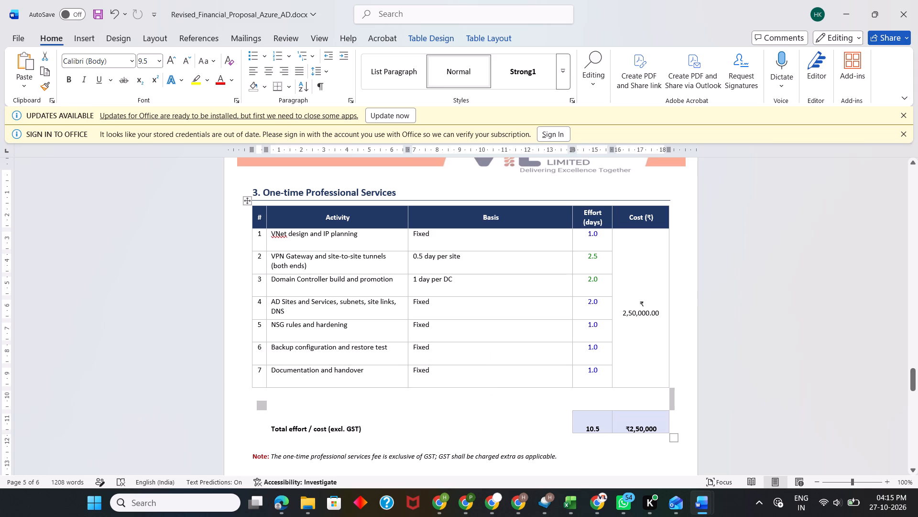
left_click(195, 391)
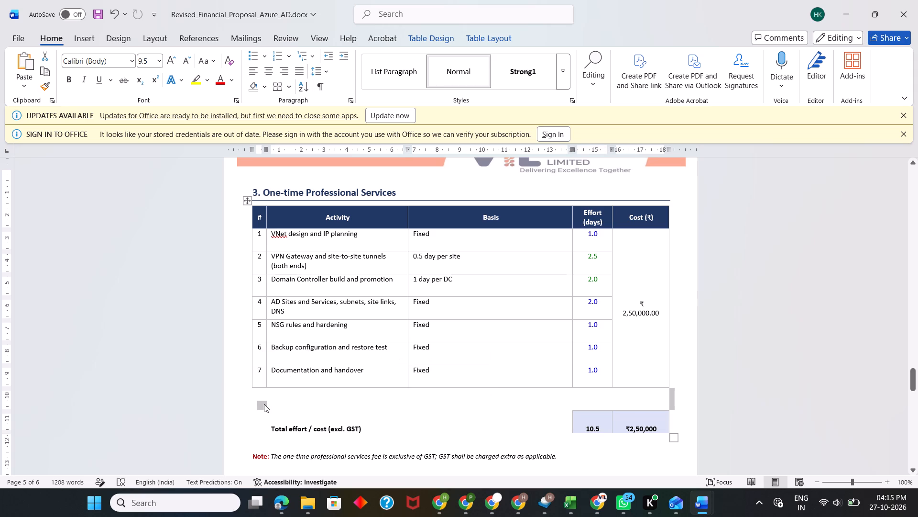
right_click(260, 404)
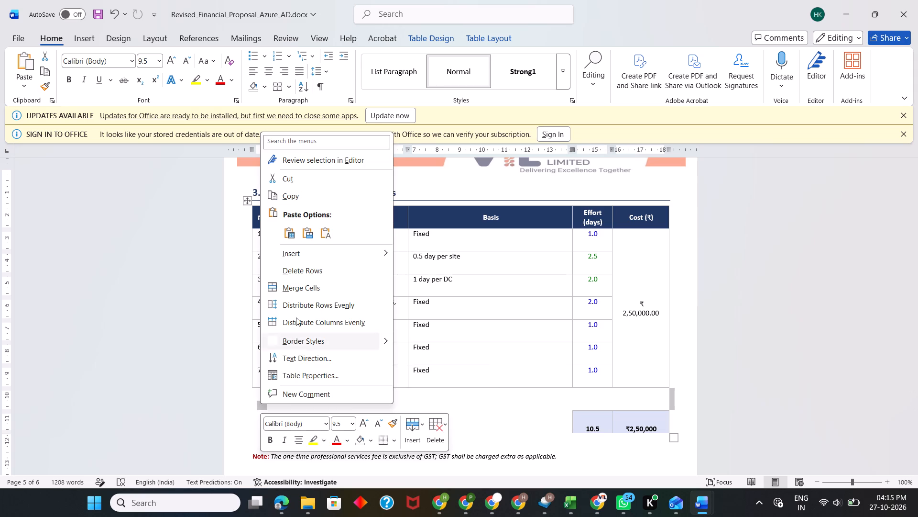
left_click(327, 266)
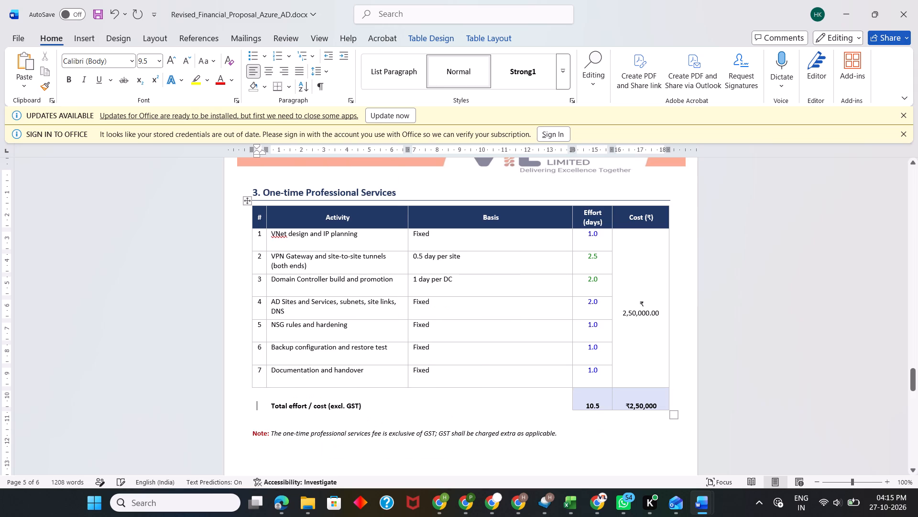
Select the whole table under 4. On-premises Requirements (Client Scope).
left_click(583, 453)
scroll(583, 453, "down", 1)
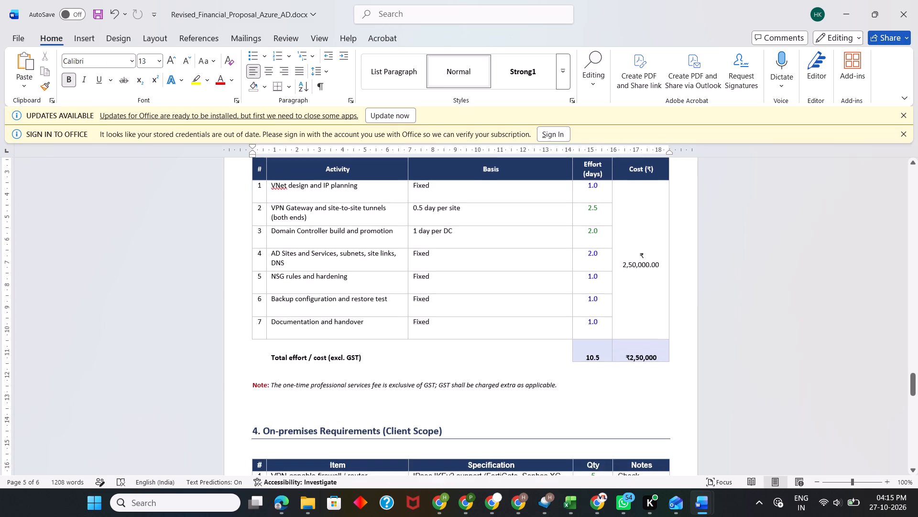
scroll(583, 453, "down", 1)
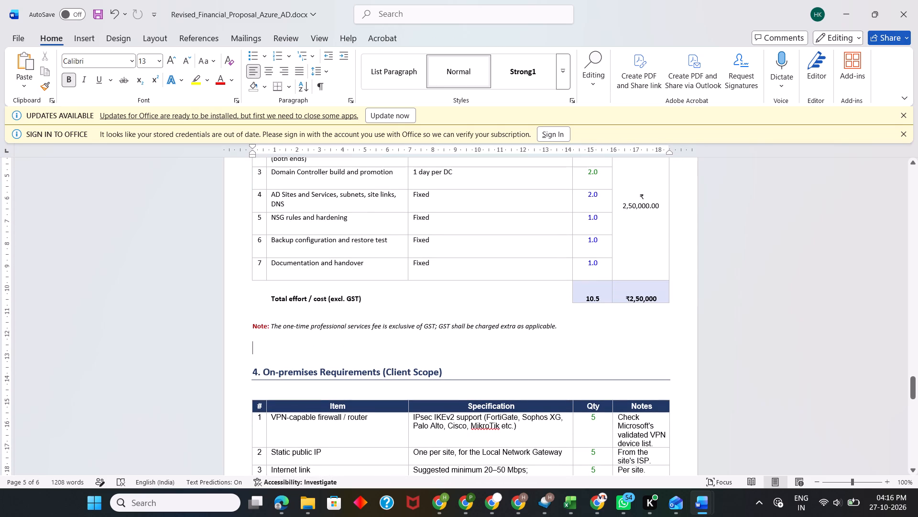
scroll(385, 367, "down", 3)
scroll(385, 367, "right", 1)
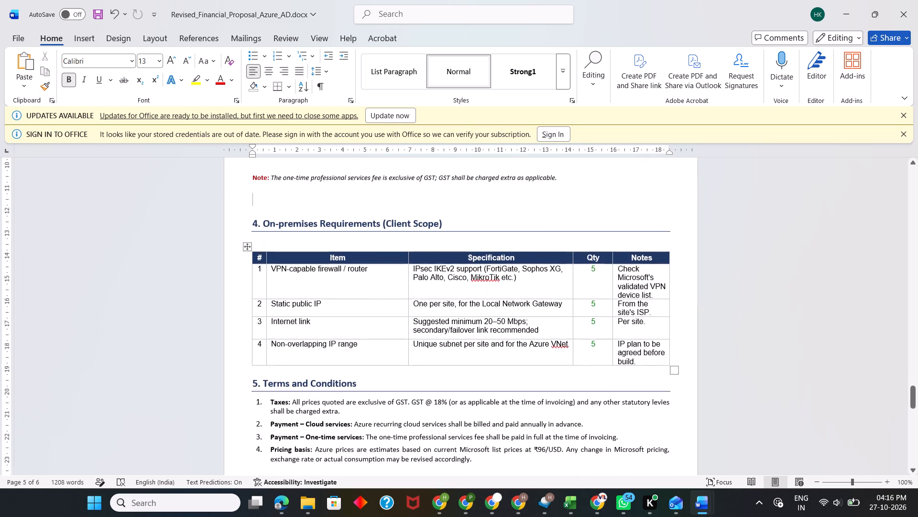
scroll(385, 367, "right", 1)
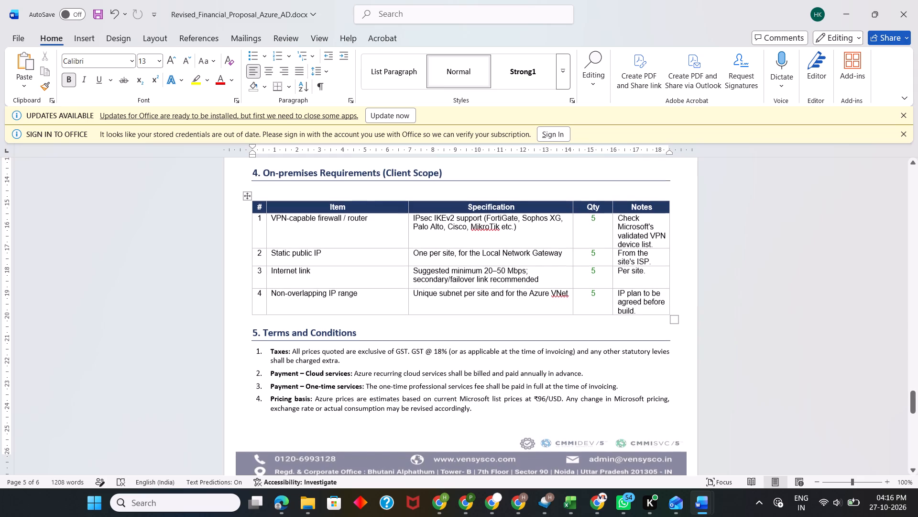
scroll(385, 367, "right", 1)
left_click(245, 236)
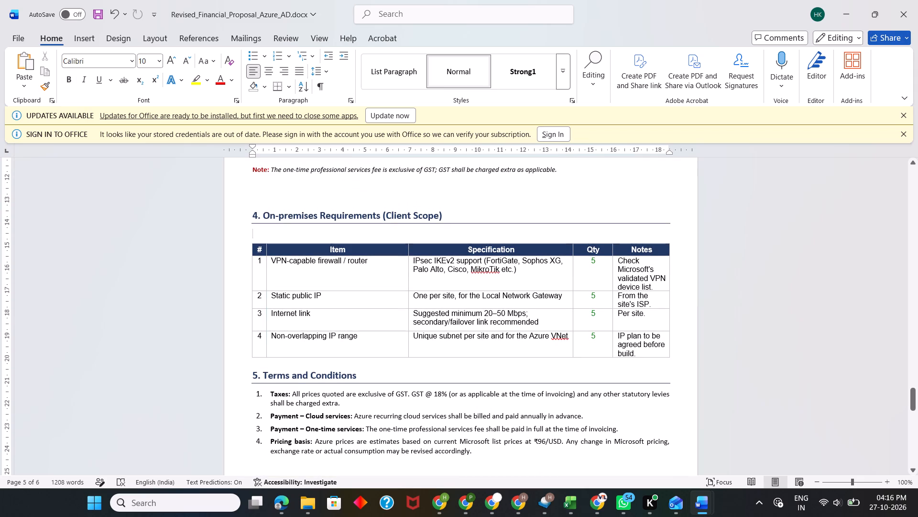
left_click(240, 248)
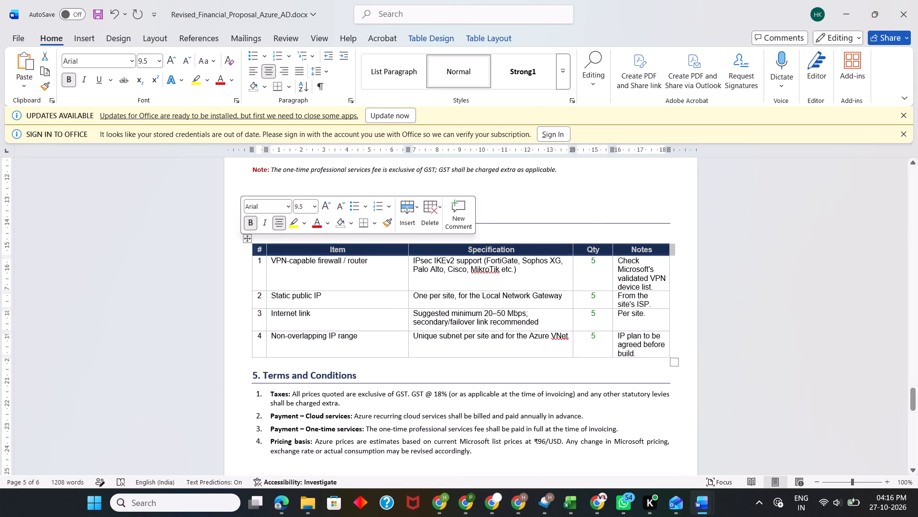
left_click(246, 238)
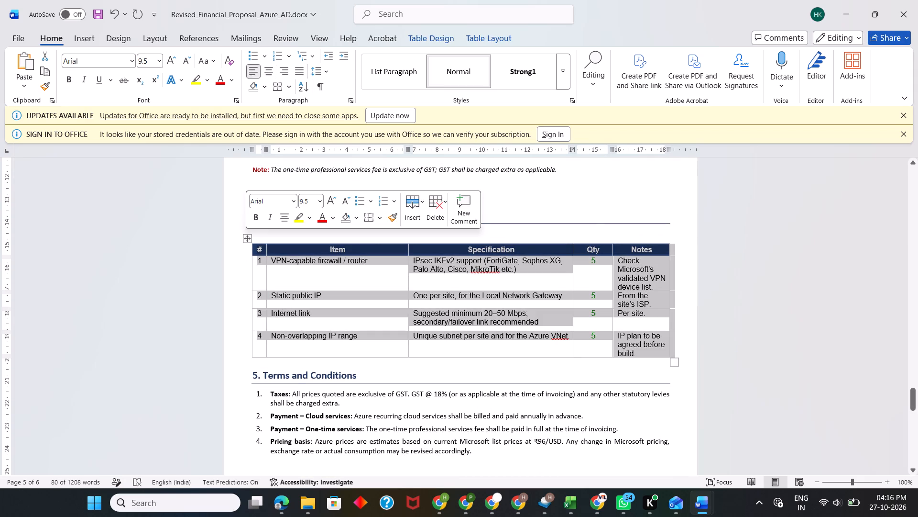
Change the font of the selected On-premises Requirements (Client Scope) table to Calibri (Body).
left_click(291, 197)
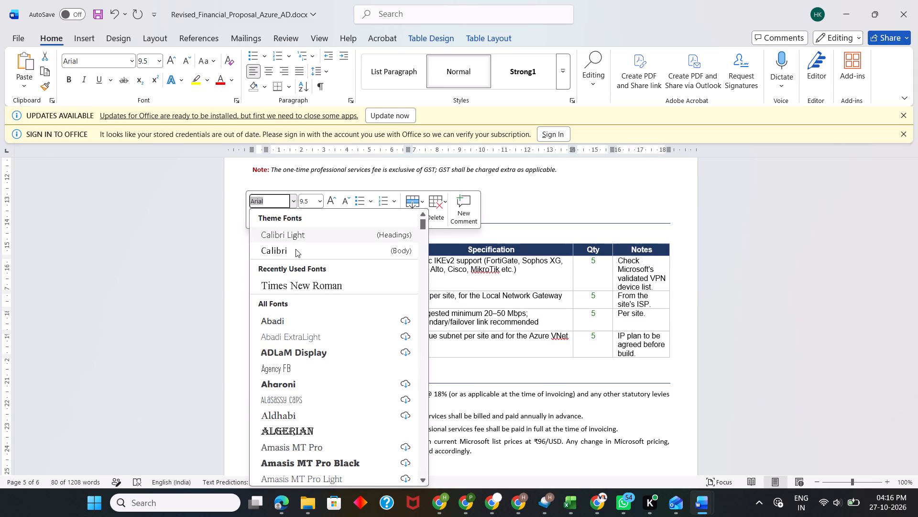
left_click(296, 250)
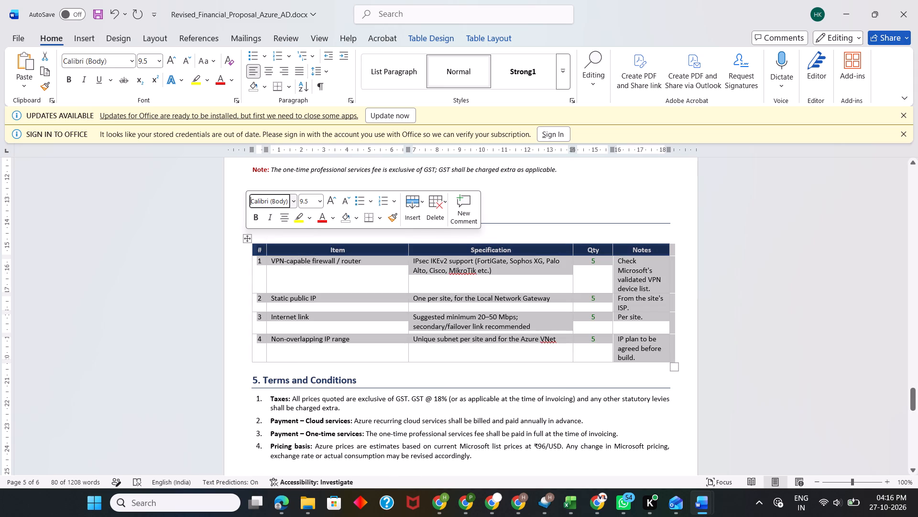
left_click(589, 382)
Review the proposal's layout from the One-time Professional Services section through the signatory block, and back up to the cover page.
scroll(589, 382, "right", 1)
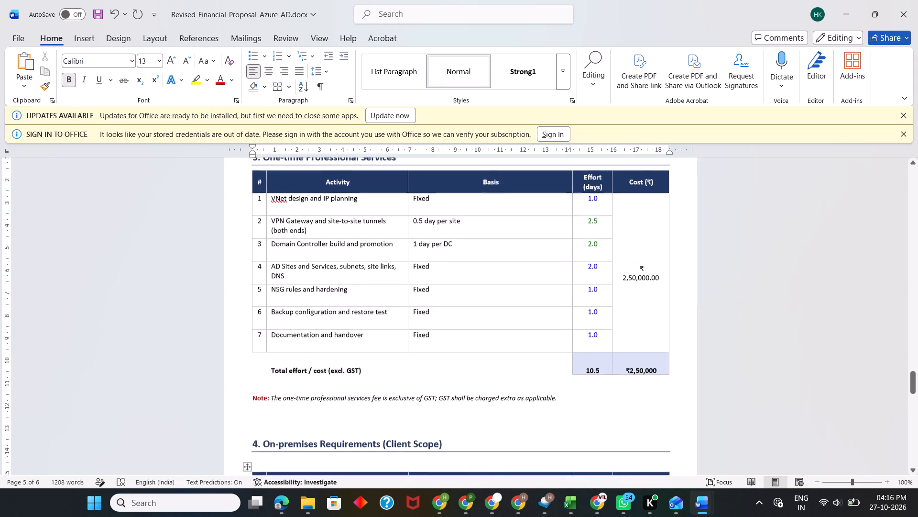
scroll(589, 382, "right", 1)
scroll(589, 382, "down", 1)
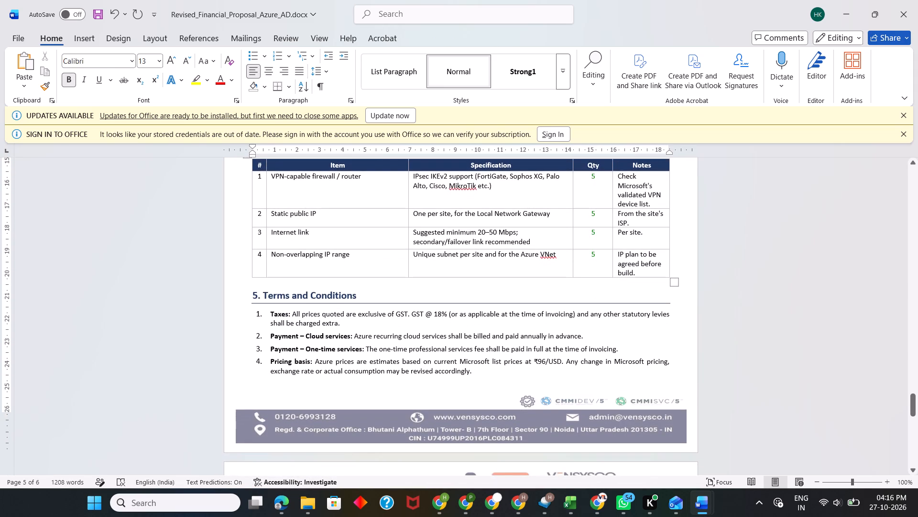
scroll(480, 353, "down", 4)
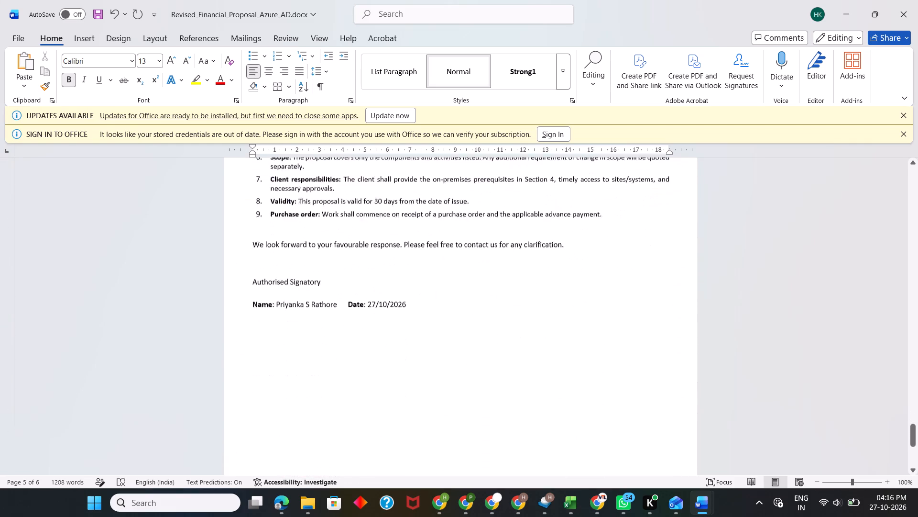
scroll(480, 353, "down", 2)
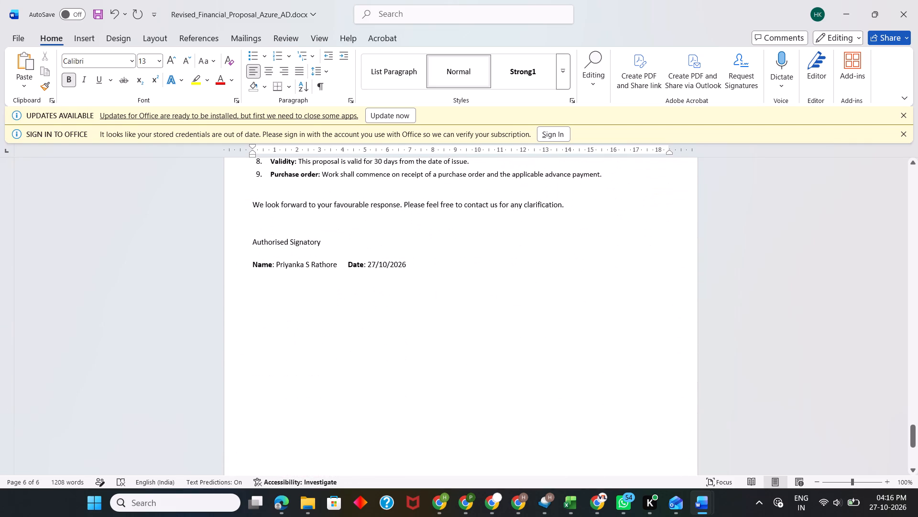
scroll(480, 353, "up", 5)
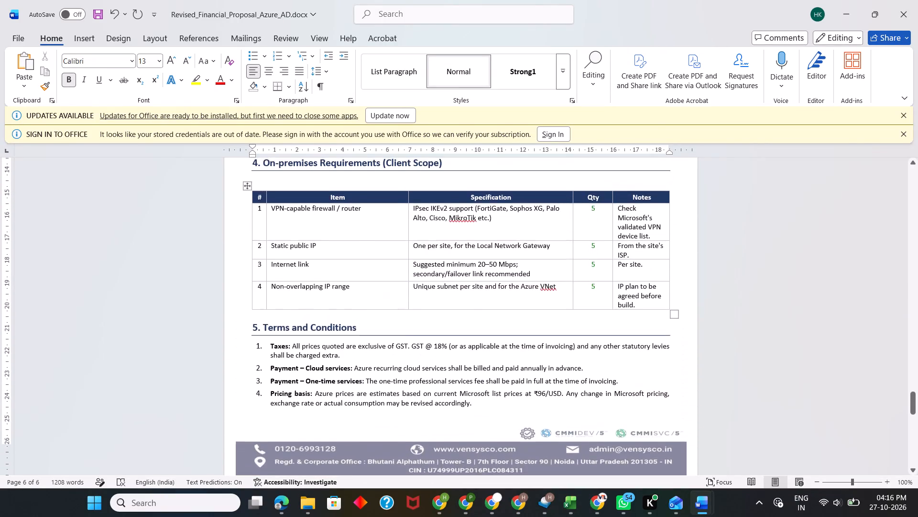
scroll(480, 353, "up", 9)
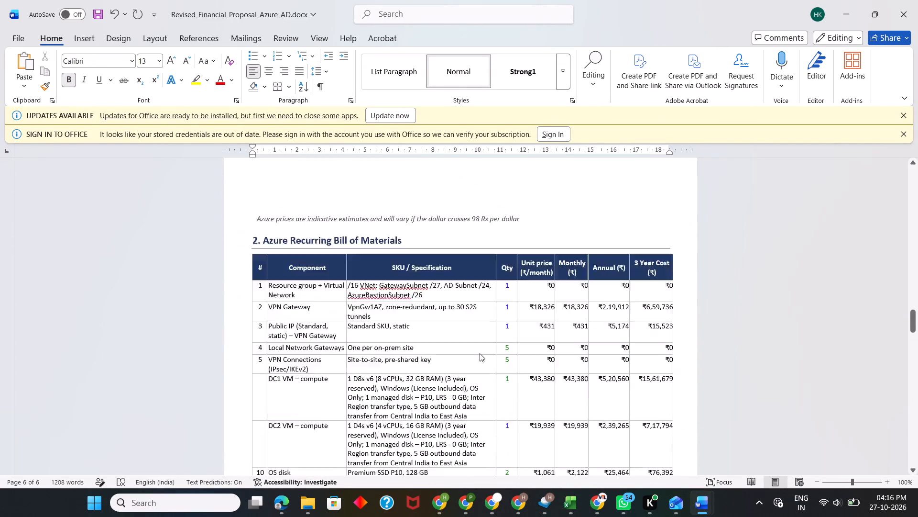
scroll(480, 353, "up", 9)
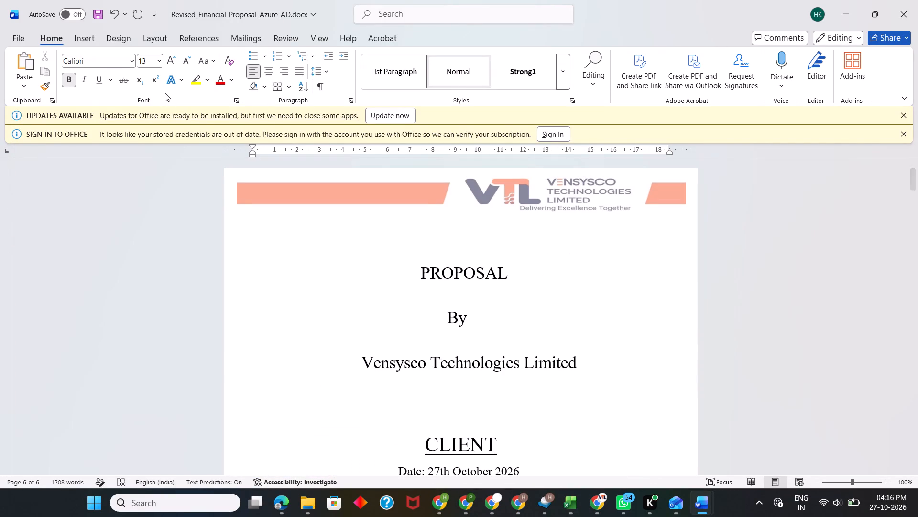
Save the revised financial proposal document.
left_click(102, 19)
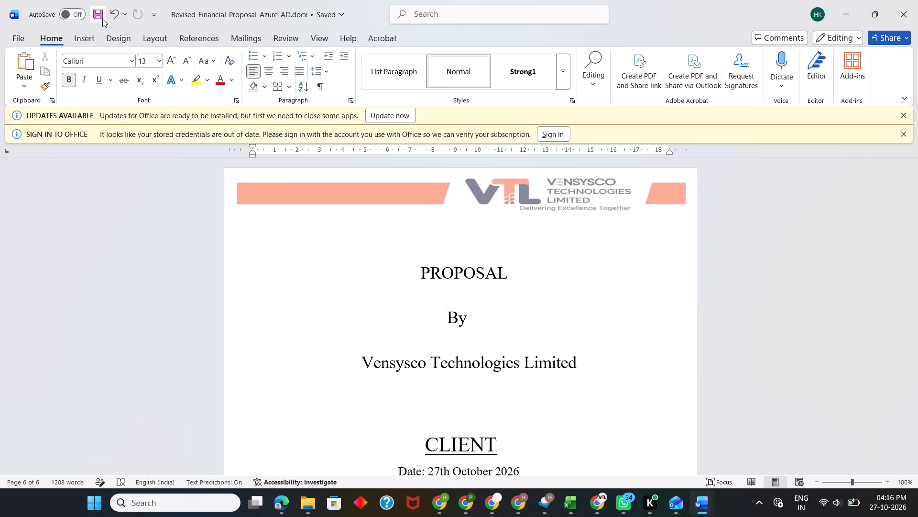
left_click(102, 19)
left_click(102, 19)
left_click(102, 19)
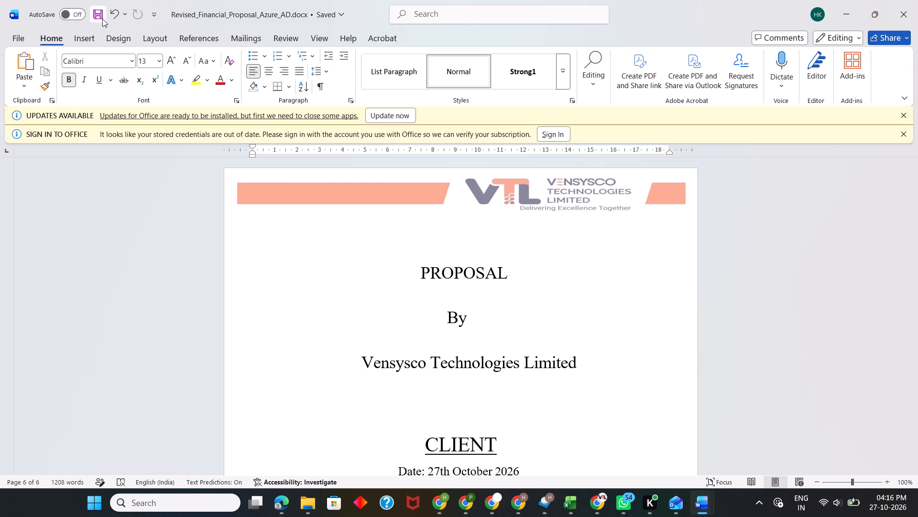